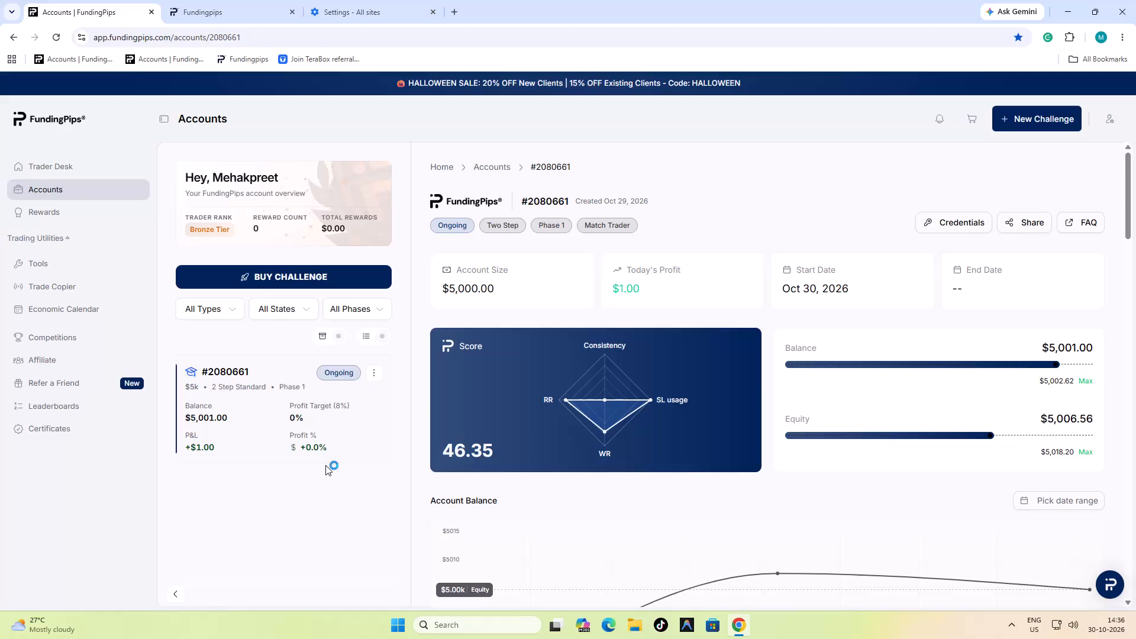
Review the ongoing challenge account's score, balance and equity chart, win/loss statistics and trading objectives.
{"action": "scroll", "coordinate": [583, 460], "scroll_direction": "down", "scroll_amount": 3}
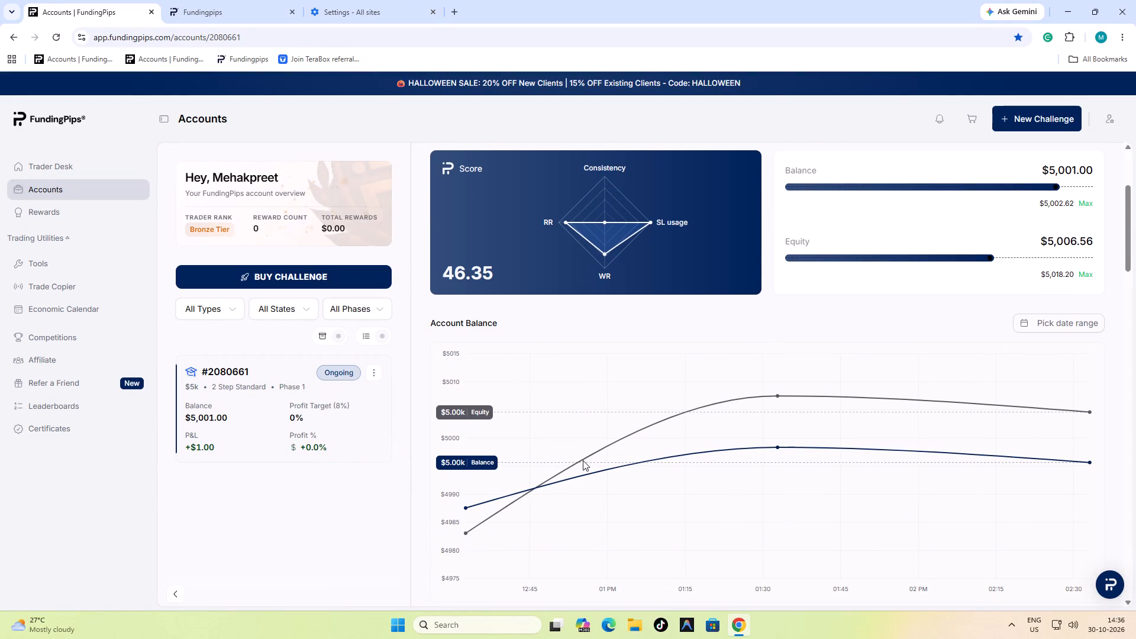
{"action": "scroll", "coordinate": [583, 460], "scroll_direction": "down", "scroll_amount": 2}
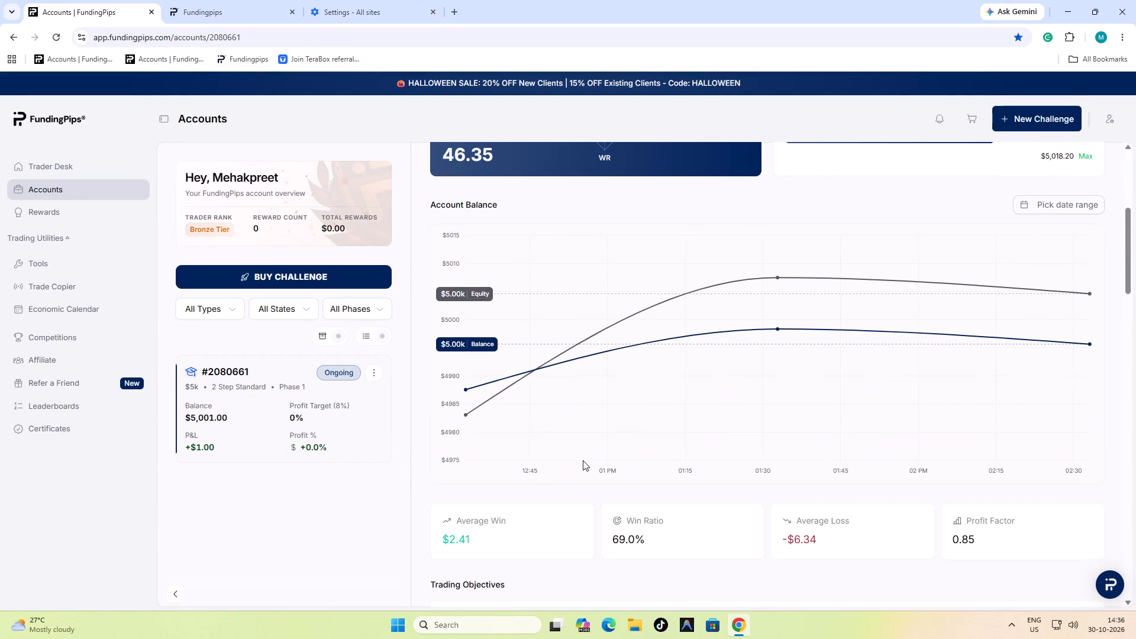
{"action": "scroll", "coordinate": [583, 460], "scroll_direction": "down", "scroll_amount": 3}
{"action": "scroll", "coordinate": [583, 460], "scroll_direction": "up", "scroll_amount": 2}
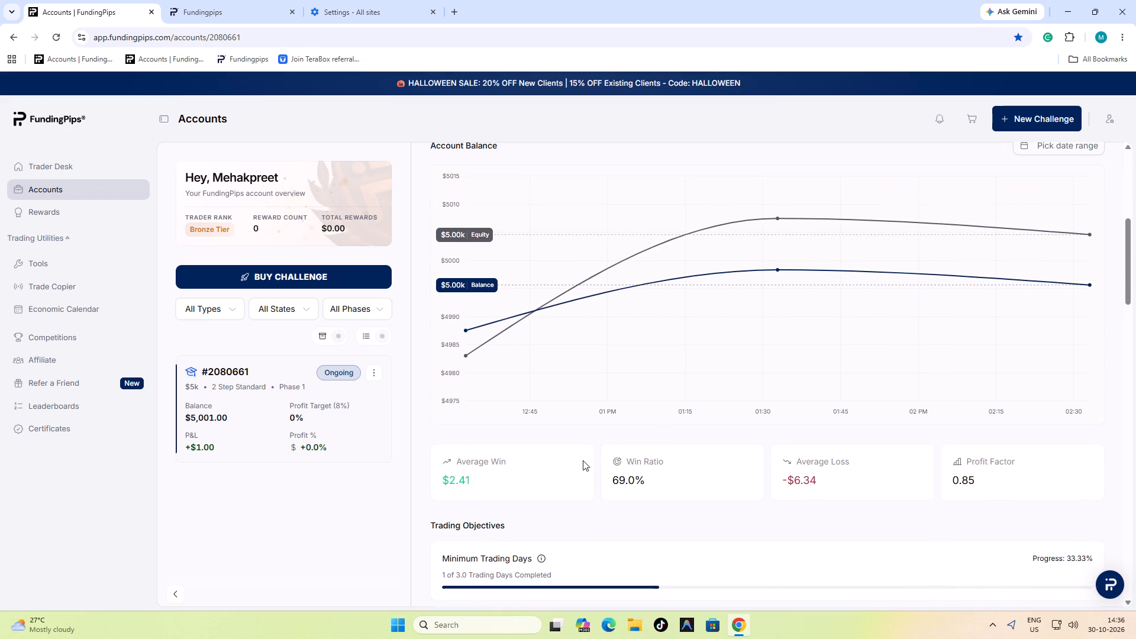
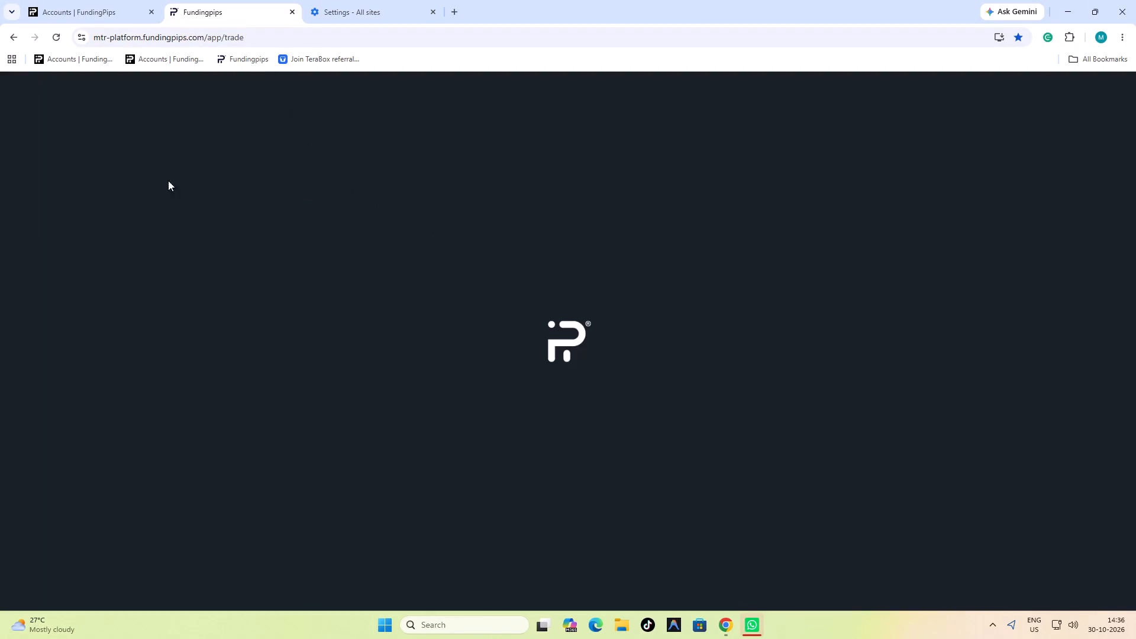
Reload the trading platform page and close the site settings tab.
{"action": "left_click", "coordinate": [51, 34]}
{"action": "left_click", "coordinate": [383, 9]}
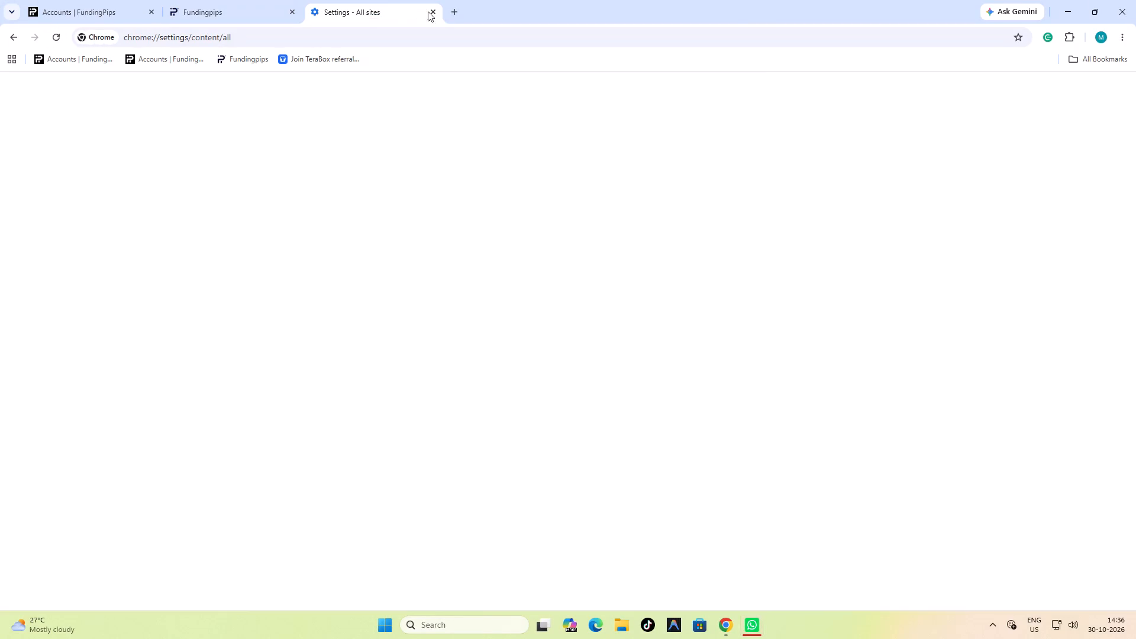
{"action": "left_click", "coordinate": [430, 10]}
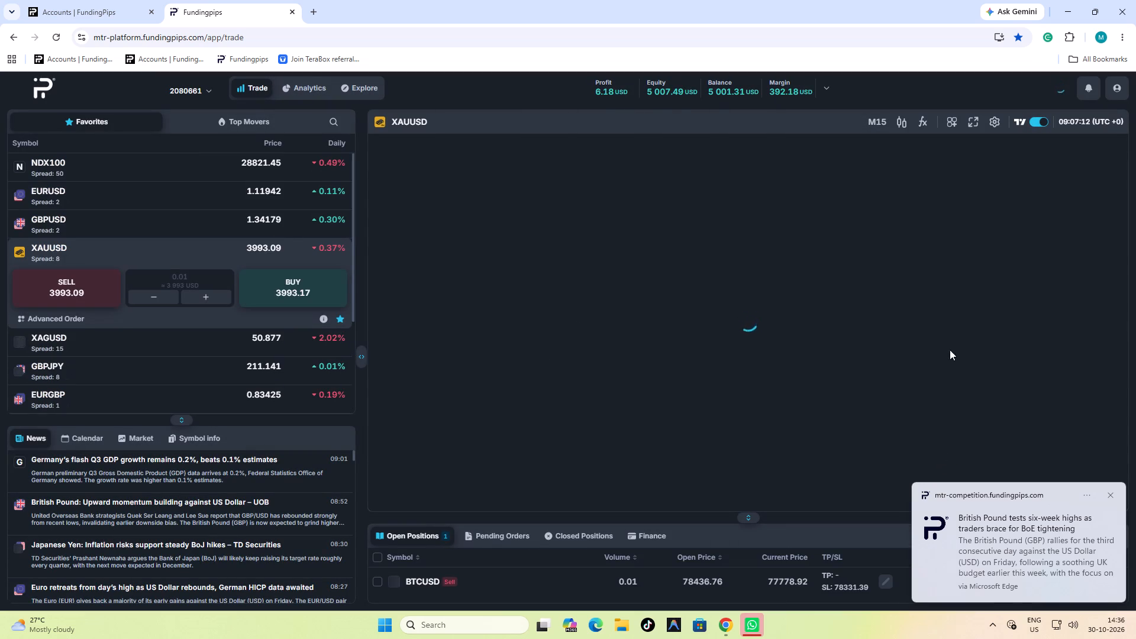
Extend the 15m bearish FVG zone on the XAUUSD M15 chart forward in time to about 10:30.
{"action": "scroll", "coordinate": [160, 368], "scroll_direction": "down", "scroll_amount": 2}
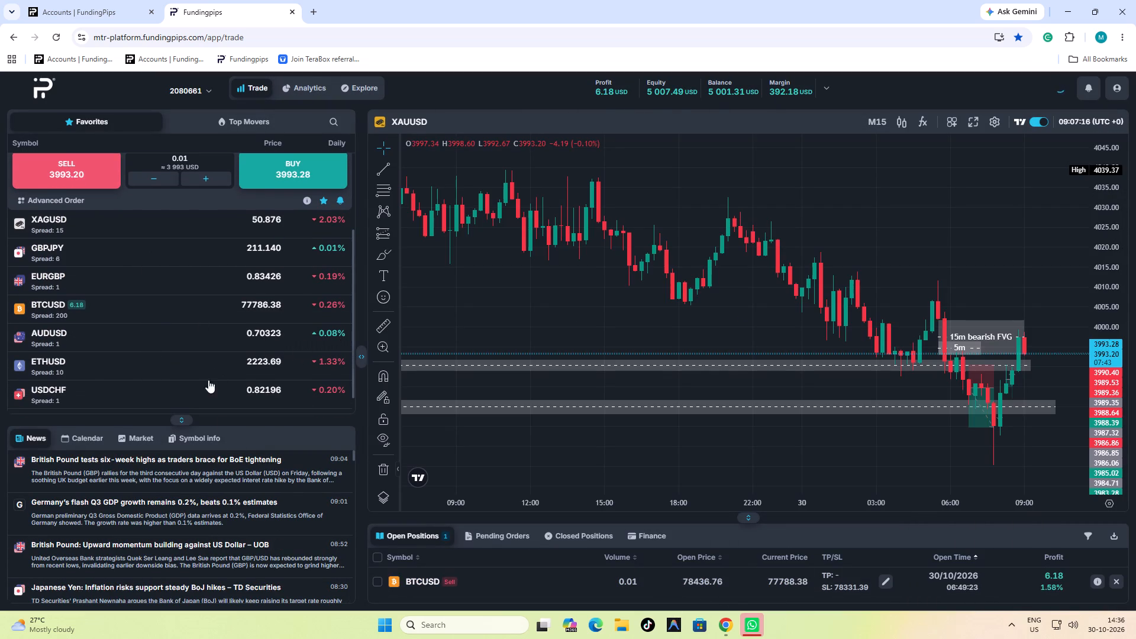
{"action": "scroll", "coordinate": [1011, 241], "scroll_direction": "up", "scroll_amount": 8}
{"action": "left_click_drag", "start_coordinate": [950, 257], "coordinate": [933, 239]}
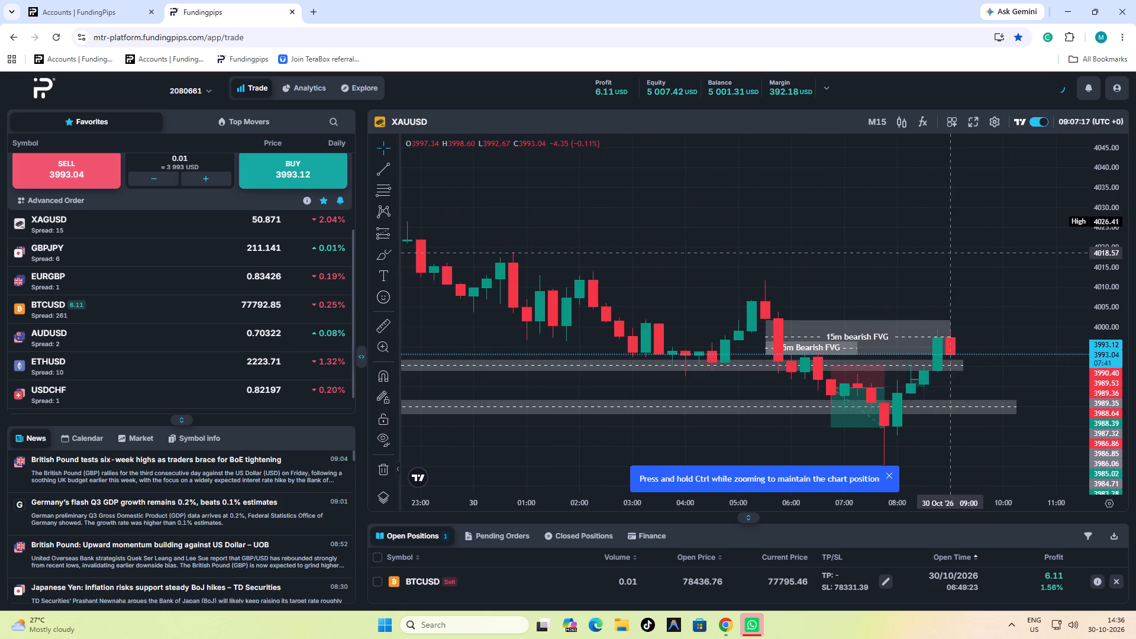
{"action": "left_click_drag", "start_coordinate": [933, 239], "coordinate": [845, 184]}
{"action": "left_click_drag", "start_coordinate": [1098, 251], "coordinate": [1094, 267]}
{"action": "scroll", "coordinate": [1035, 248], "scroll_direction": "down", "scroll_amount": 4}
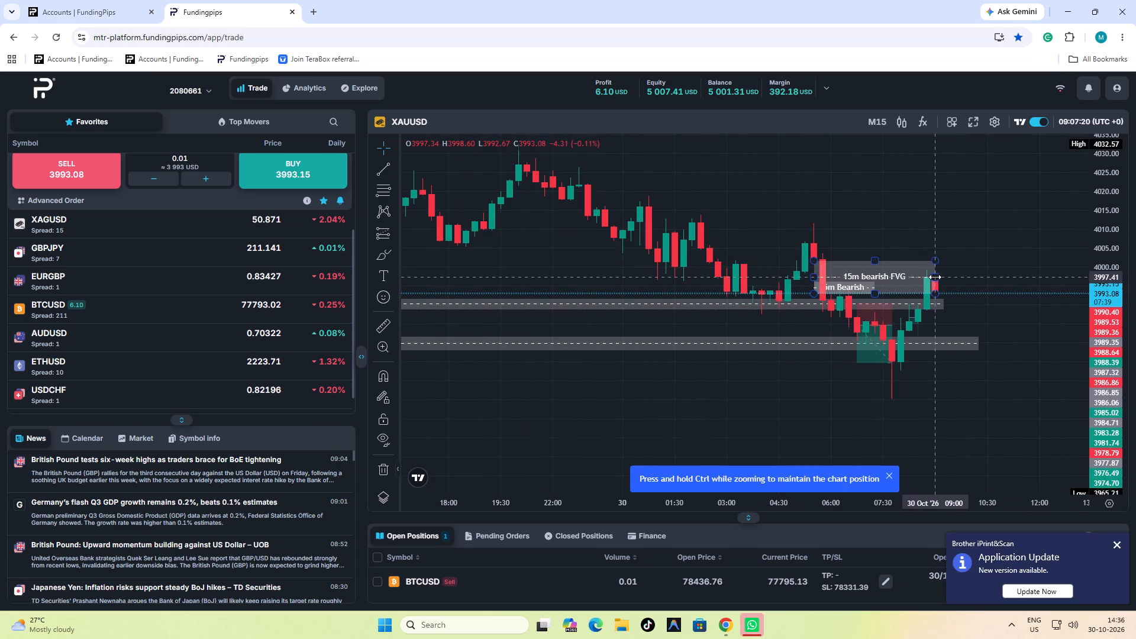
{"action": "left_click_drag", "start_coordinate": [935, 277], "coordinate": [986, 276]}
{"action": "left_click", "coordinate": [1018, 351]}
Examine the XAUUSD M15 price action around the bearish FVG boxes and the two grey zones below them.
{"action": "scroll", "coordinate": [1007, 345], "scroll_direction": "down", "scroll_amount": 3}
{"action": "left_click_drag", "start_coordinate": [1034, 333], "coordinate": [788, 385]}
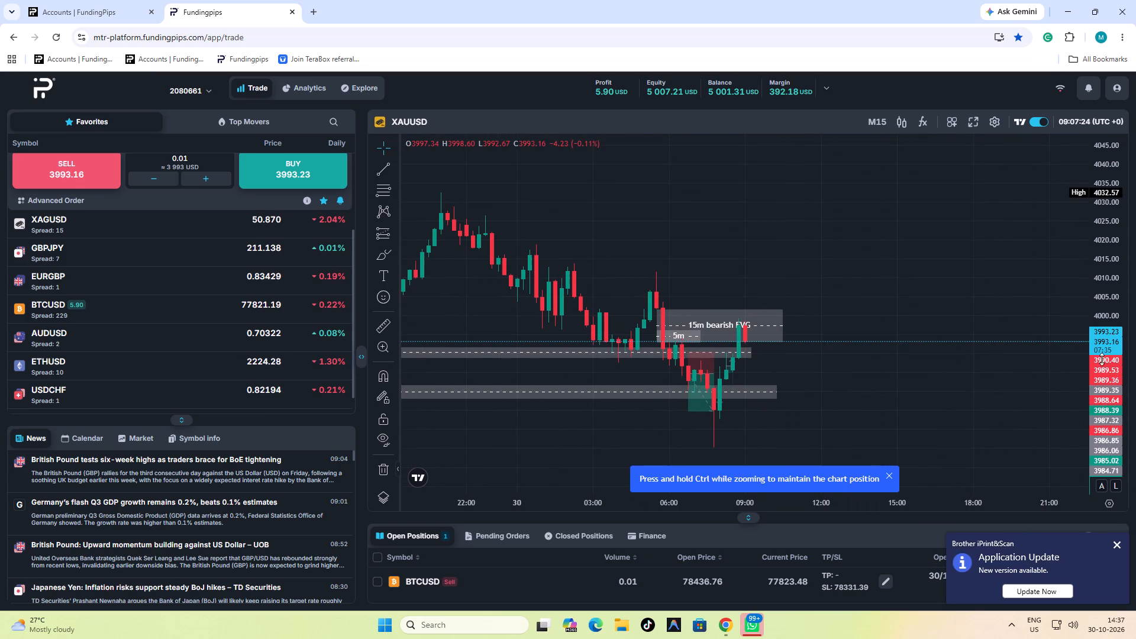
{"action": "left_click_drag", "start_coordinate": [1103, 359], "coordinate": [1085, 212]}
{"action": "scroll", "coordinate": [846, 397], "scroll_direction": "up", "scroll_amount": 4}
{"action": "left_click_drag", "start_coordinate": [808, 418], "coordinate": [806, 322]}
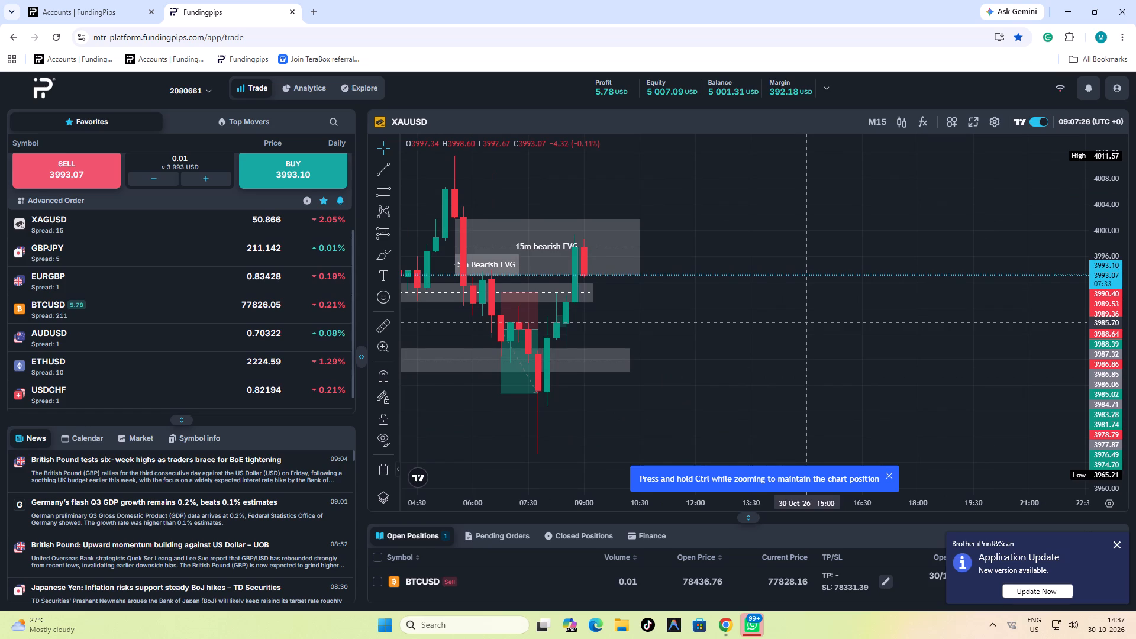
{"action": "left_click_drag", "start_coordinate": [796, 324], "coordinate": [821, 345]}
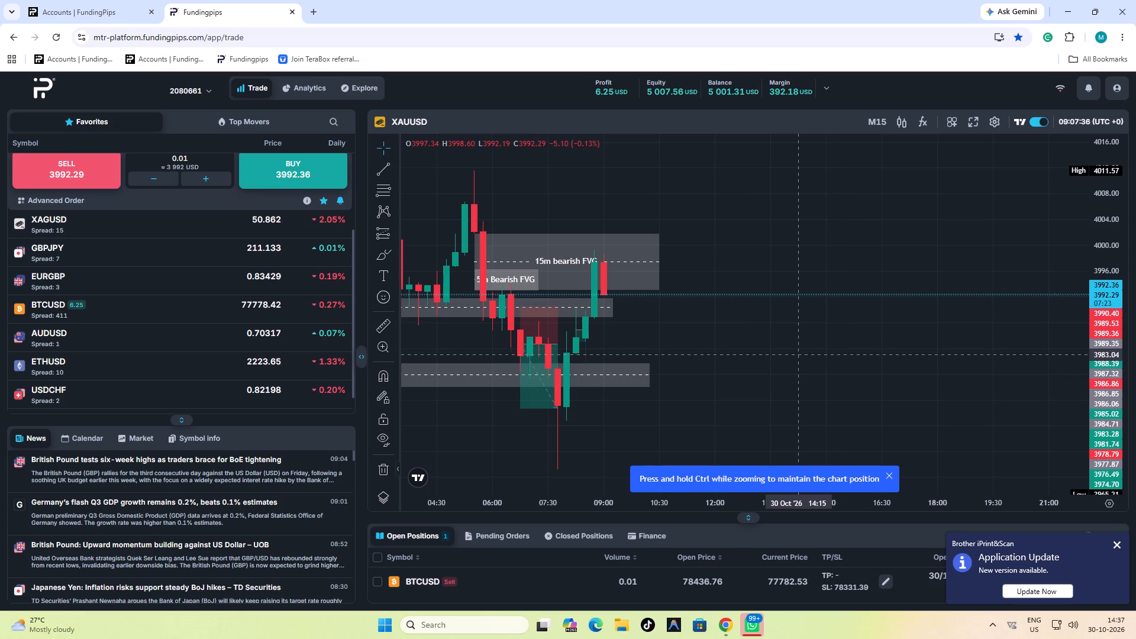
{"action": "scroll", "coordinate": [777, 338], "scroll_direction": "down", "scroll_amount": 6}
{"action": "left_click_drag", "start_coordinate": [940, 386], "coordinate": [866, 298]}
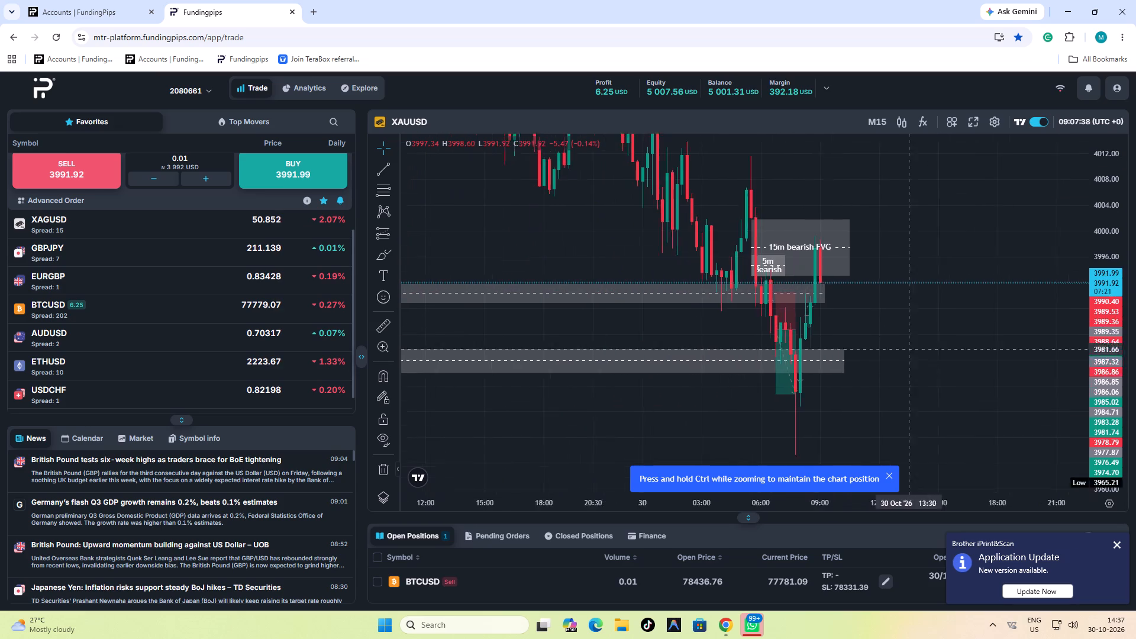
{"action": "left_click_drag", "start_coordinate": [866, 298], "coordinate": [809, 210]}
{"action": "scroll", "coordinate": [848, 239], "scroll_direction": "up", "scroll_amount": 4}
{"action": "left_click_drag", "start_coordinate": [827, 229], "coordinate": [892, 386]}
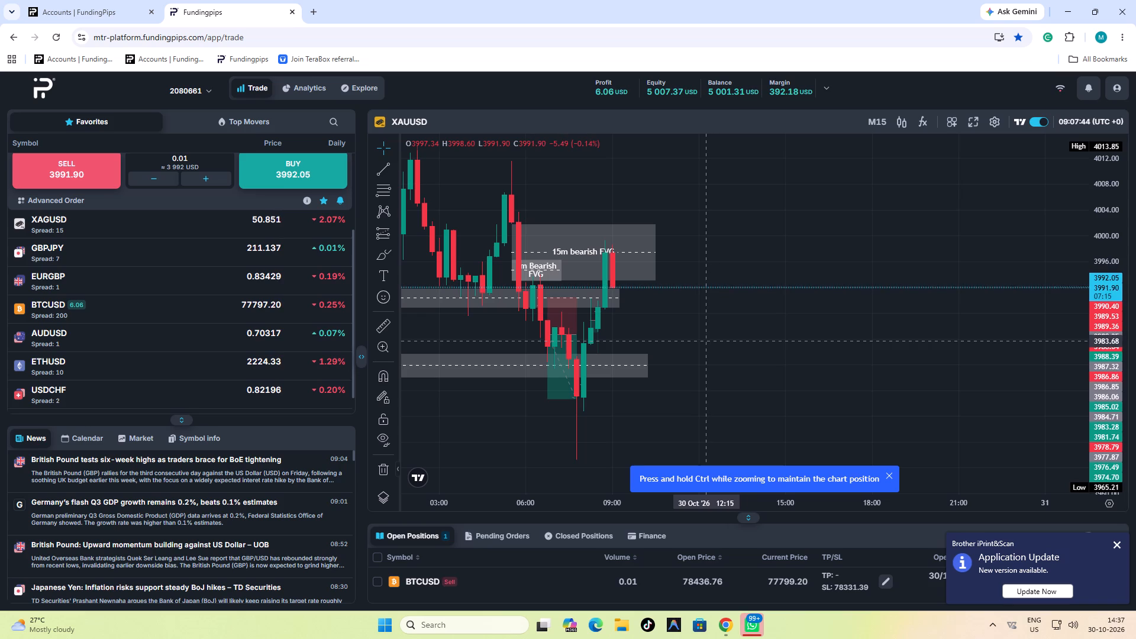
Open the BTCUSD chart and enlarge the chart area above the open positions list.
{"action": "left_click", "coordinate": [111, 308]}
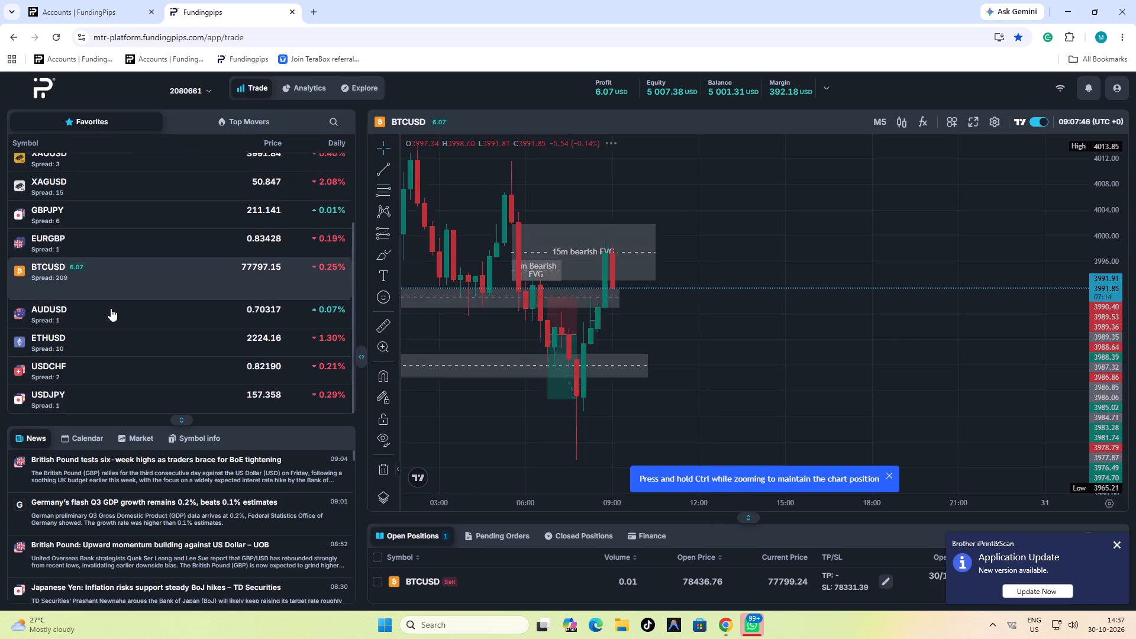
{"action": "left_click_drag", "start_coordinate": [757, 311], "coordinate": [728, 197]}
{"action": "scroll", "coordinate": [703, 222], "scroll_direction": "down", "scroll_amount": 3}
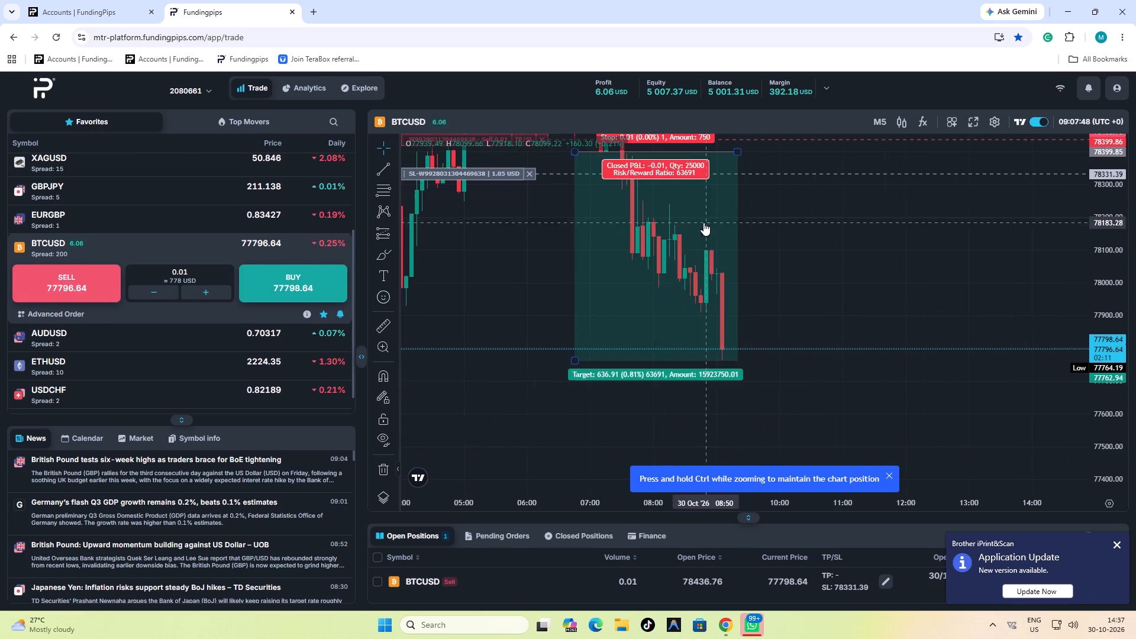
{"action": "left_click_drag", "start_coordinate": [746, 521], "coordinate": [746, 520]}
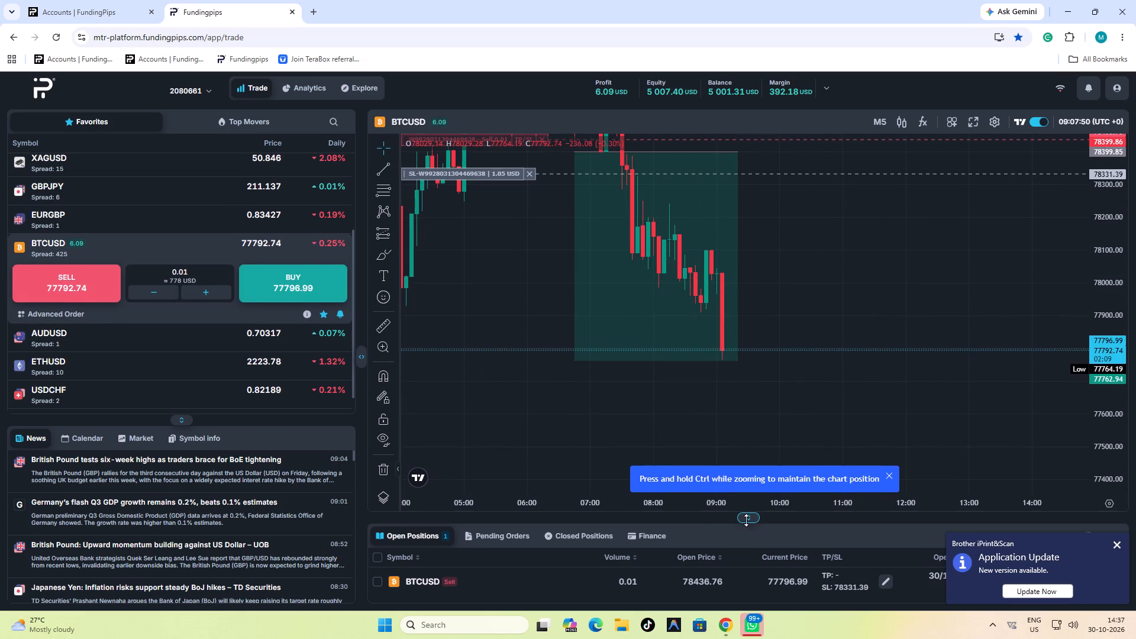
{"action": "left_click_drag", "start_coordinate": [746, 520], "coordinate": [785, 558]}
{"action": "scroll", "coordinate": [856, 406], "scroll_direction": "up", "scroll_amount": 1}
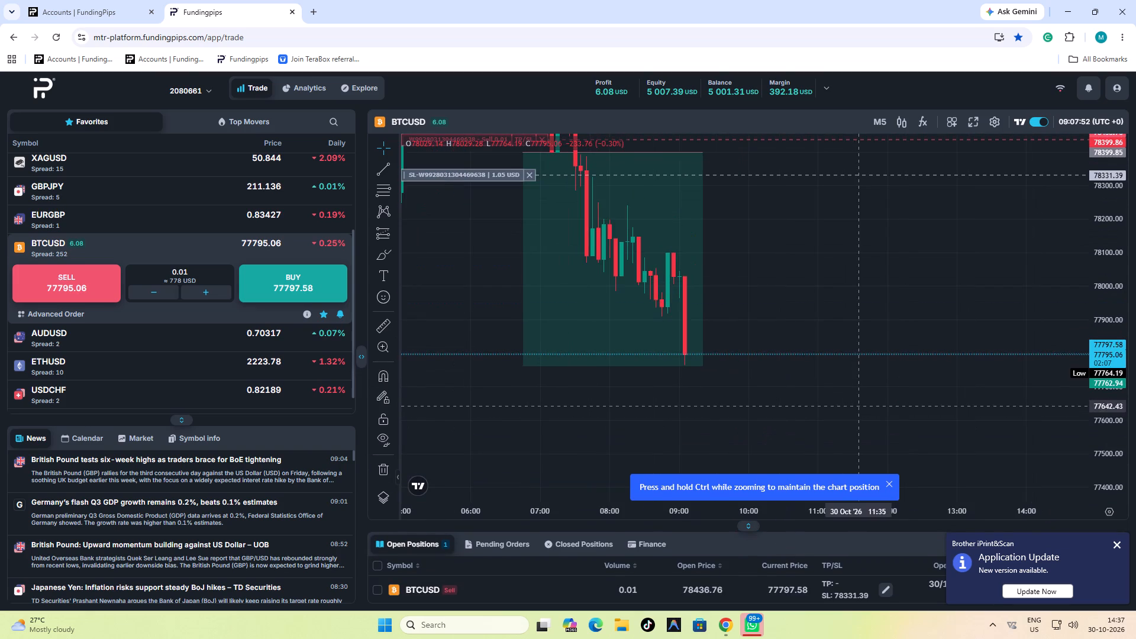
{"action": "left_click_drag", "start_coordinate": [826, 403], "coordinate": [821, 384]}
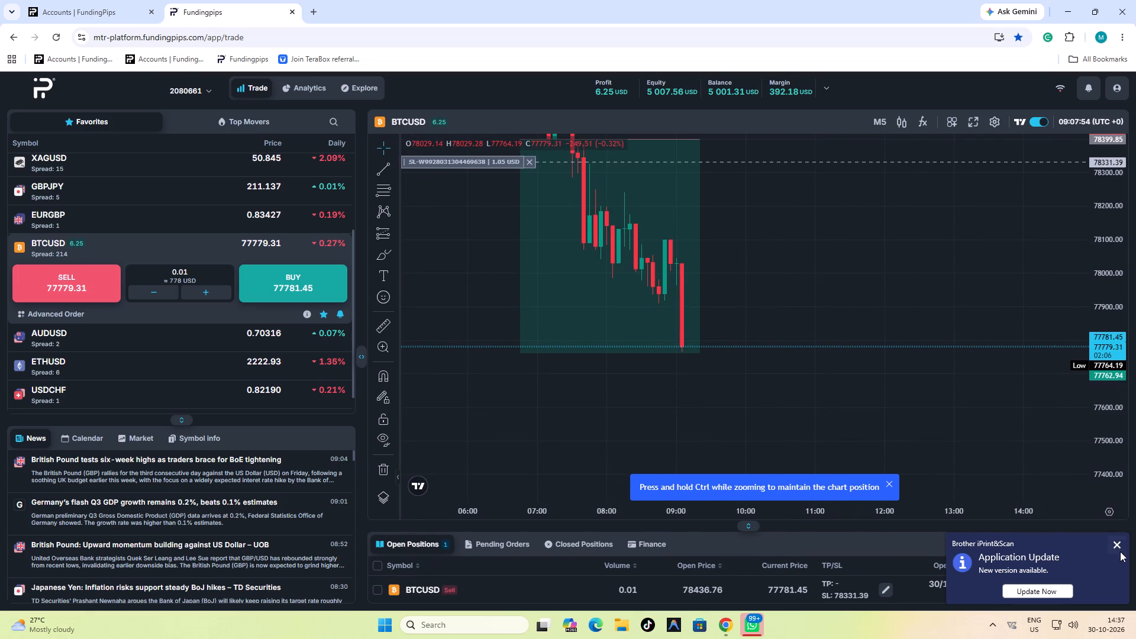
Dismiss the Brother iPrint&Scan update notification.
{"action": "left_click", "coordinate": [1120, 546]}
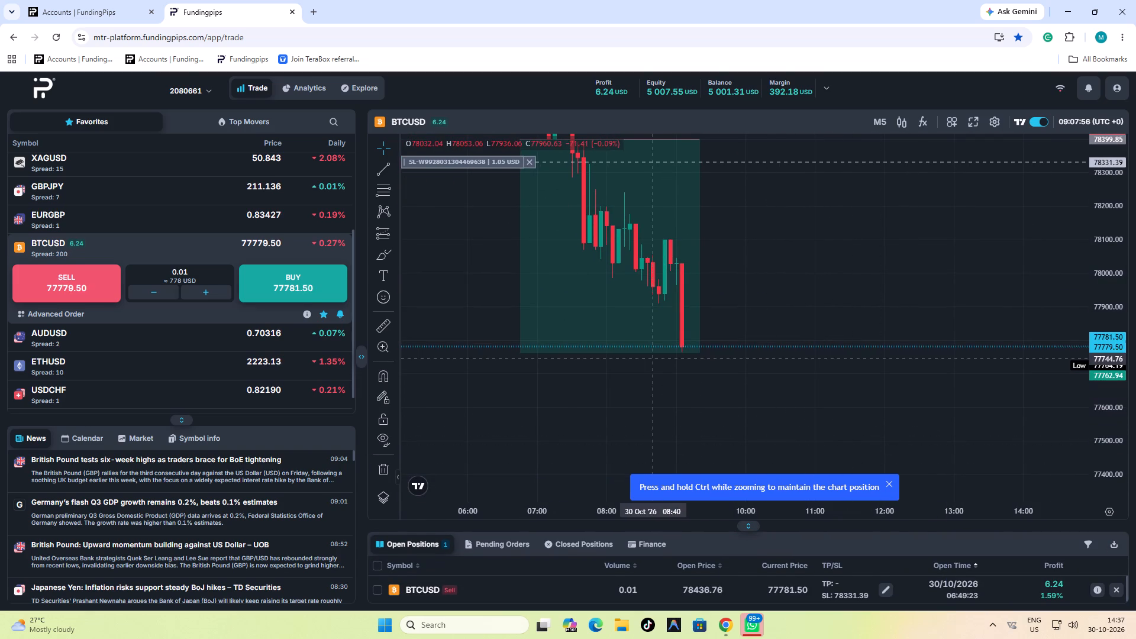
Extend the target of the short position drawing on the BTCUSD chart down to about 77,530.
{"action": "left_click", "coordinate": [554, 356]}
{"action": "left_click", "coordinate": [523, 353]}
{"action": "left_click_drag", "start_coordinate": [520, 355], "coordinate": [519, 405]}
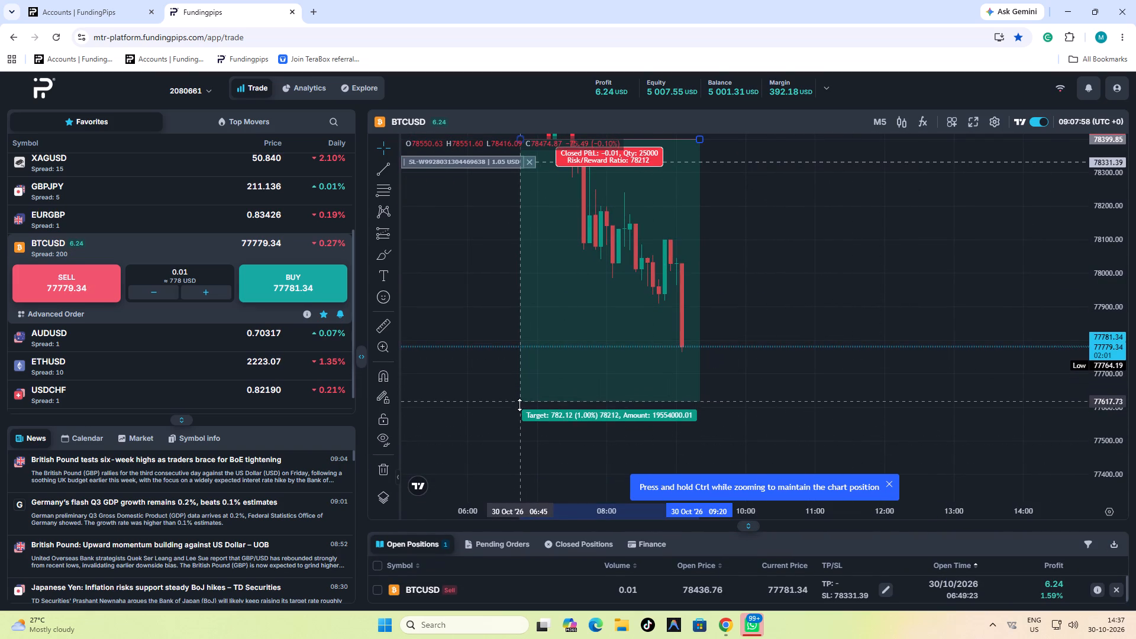
{"action": "left_click_drag", "start_coordinate": [519, 405], "coordinate": [522, 431]}
{"action": "scroll", "coordinate": [806, 386], "scroll_direction": "down", "scroll_amount": 2}
{"action": "left_click", "coordinate": [895, 401]}
Move the BTCUSD short position drawing up to an entry of about 78,435, near the open sell trade's entry line.
{"action": "left_click_drag", "start_coordinate": [885, 396], "coordinate": [822, 442]}
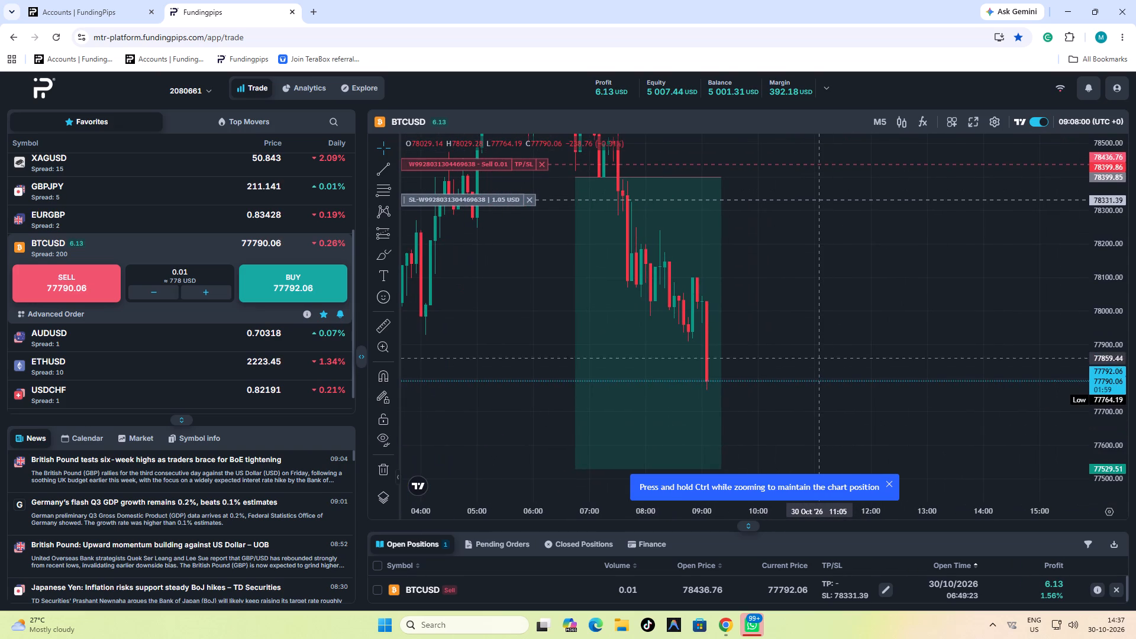
{"action": "left_click", "coordinate": [815, 332]}
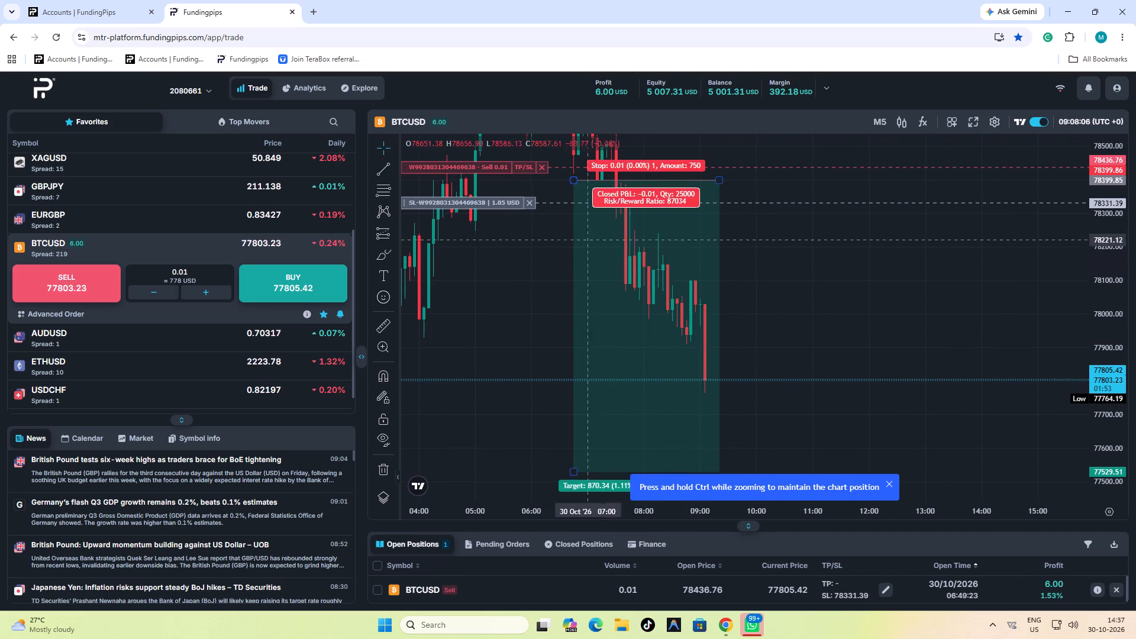
{"action": "left_click_drag", "start_coordinate": [903, 332], "coordinate": [881, 341]}
{"action": "left_click_drag", "start_coordinate": [613, 259], "coordinate": [612, 248]}
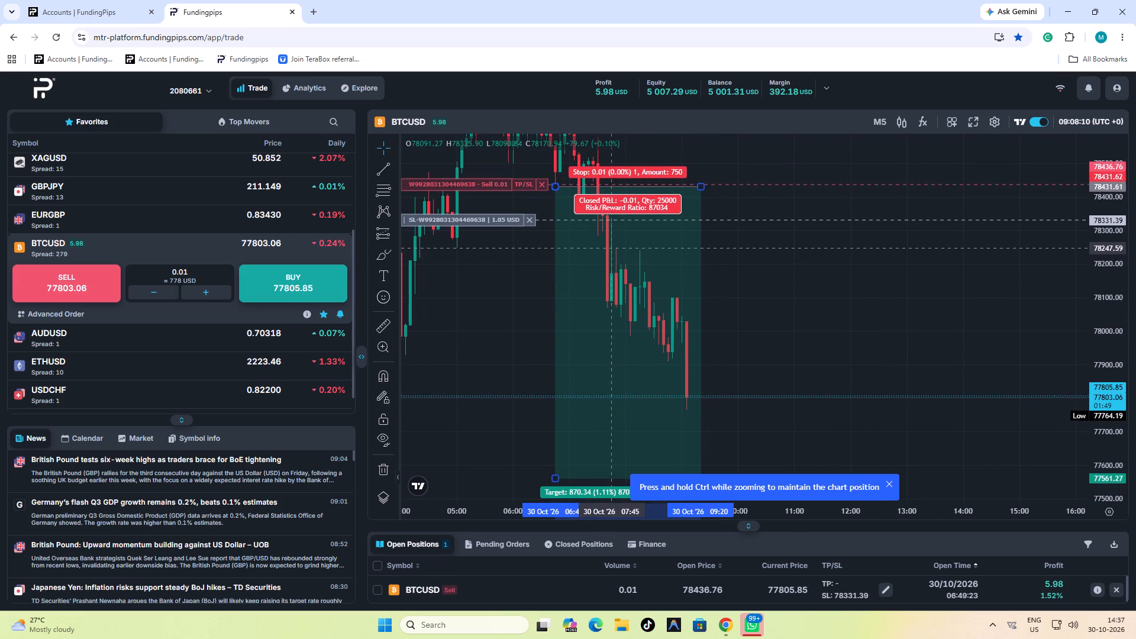
{"action": "left_click_drag", "start_coordinate": [612, 248], "coordinate": [612, 246]}
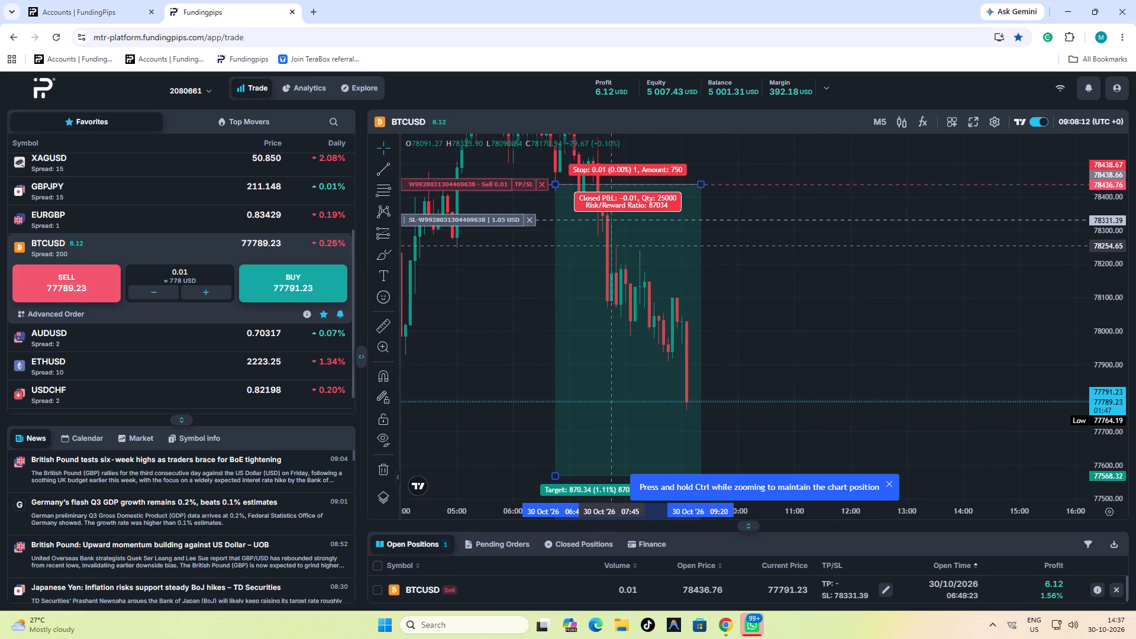
{"action": "left_click_drag", "start_coordinate": [612, 246], "coordinate": [611, 247]}
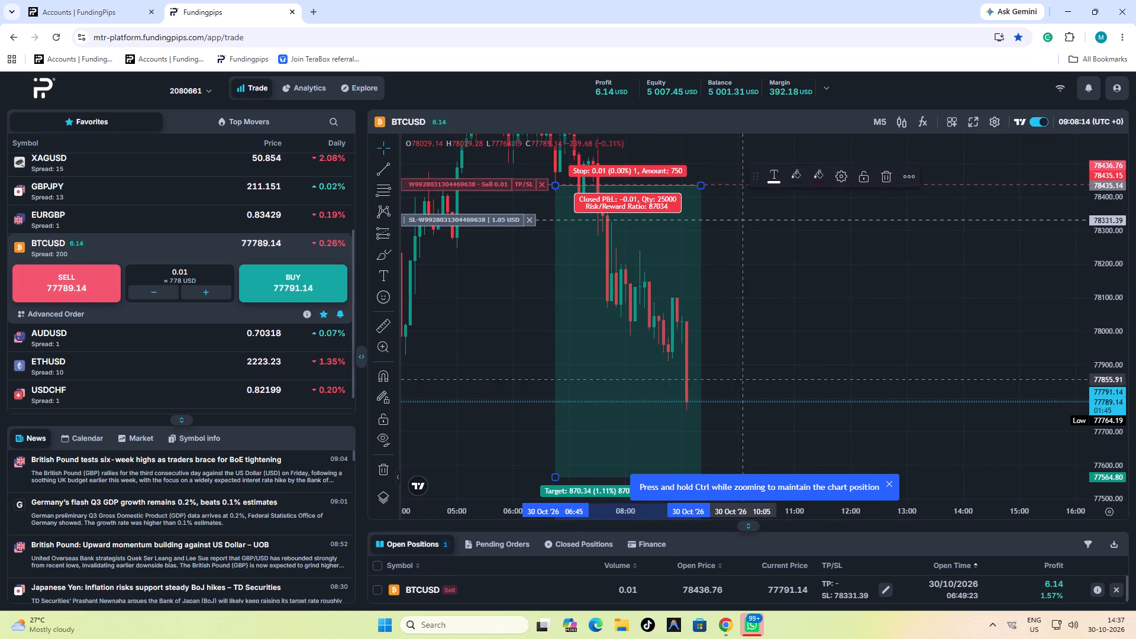
Examine the BTCUSD M5 price action against the short position's target and the overnight low.
{"action": "left_click_drag", "start_coordinate": [763, 372], "coordinate": [764, 346]}
{"action": "scroll", "coordinate": [790, 337], "scroll_direction": "down", "scroll_amount": 1}
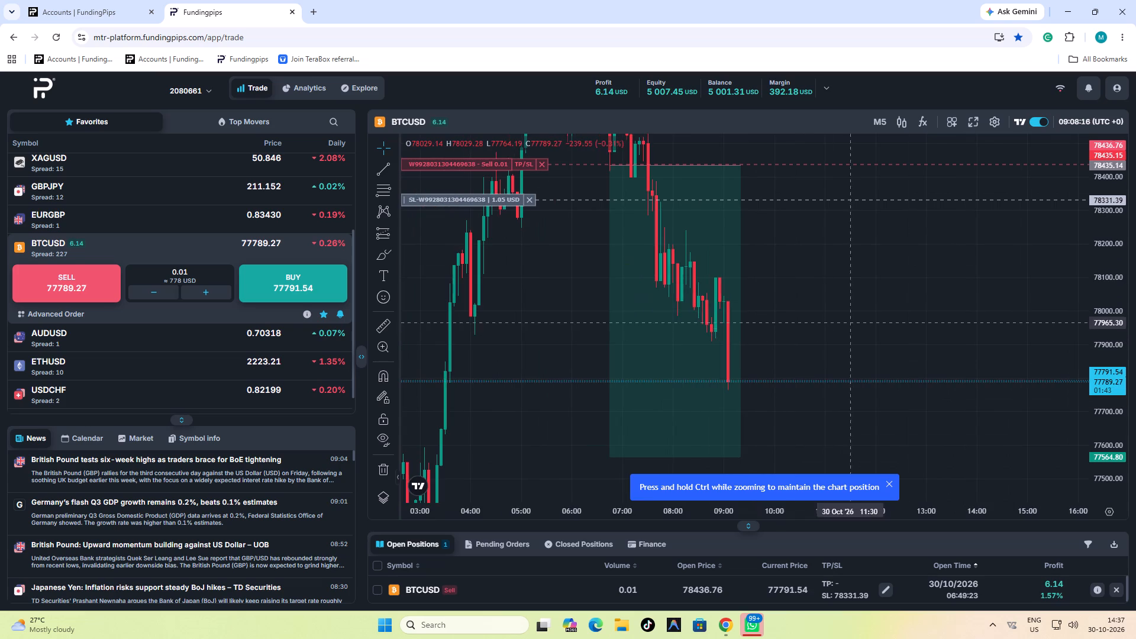
{"action": "left_click_drag", "start_coordinate": [854, 322], "coordinate": [807, 264]}
{"action": "scroll", "coordinate": [811, 420], "scroll_direction": "up", "scroll_amount": 2}
{"action": "left_click_drag", "start_coordinate": [809, 425], "coordinate": [811, 383]}
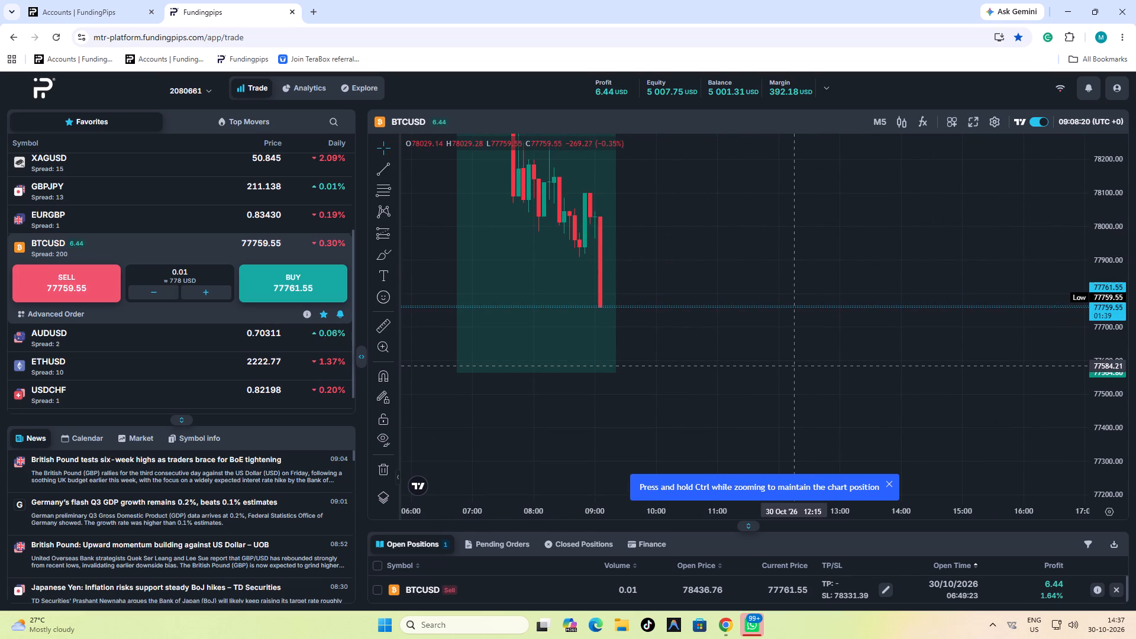
{"action": "scroll", "coordinate": [733, 421], "scroll_direction": "up", "scroll_amount": 1}
{"action": "scroll", "coordinate": [734, 419], "scroll_direction": "down", "scroll_amount": 7}
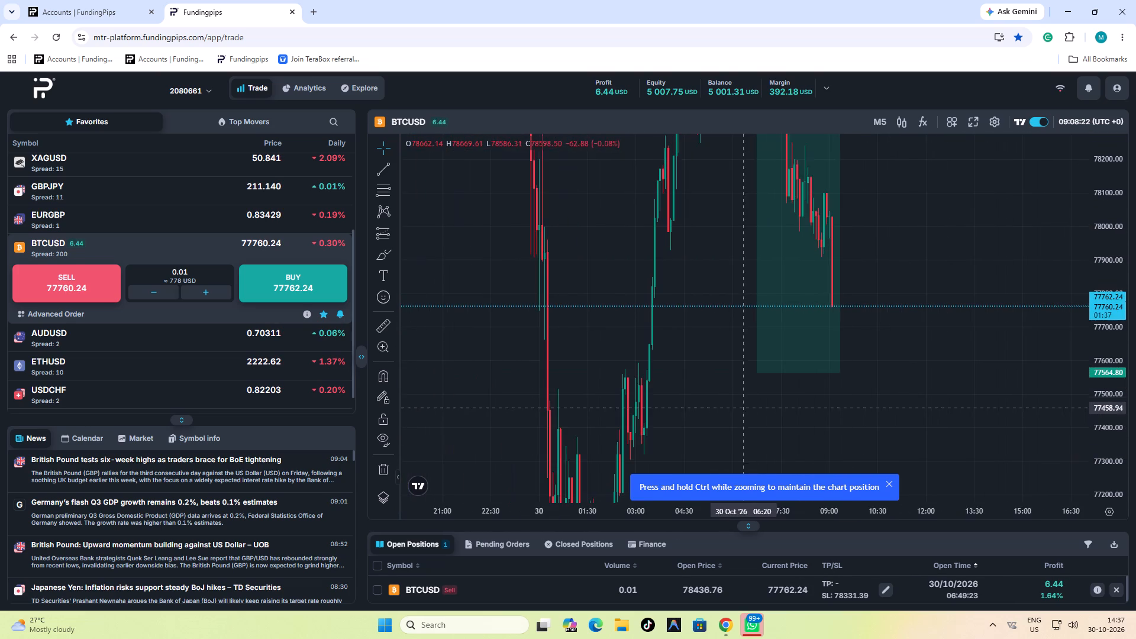
{"action": "left_click_drag", "start_coordinate": [974, 395], "coordinate": [920, 262]}
{"action": "left_click_drag", "start_coordinate": [1100, 205], "coordinate": [1089, 443]}
{"action": "scroll", "coordinate": [965, 384], "scroll_direction": "down", "scroll_amount": 2}
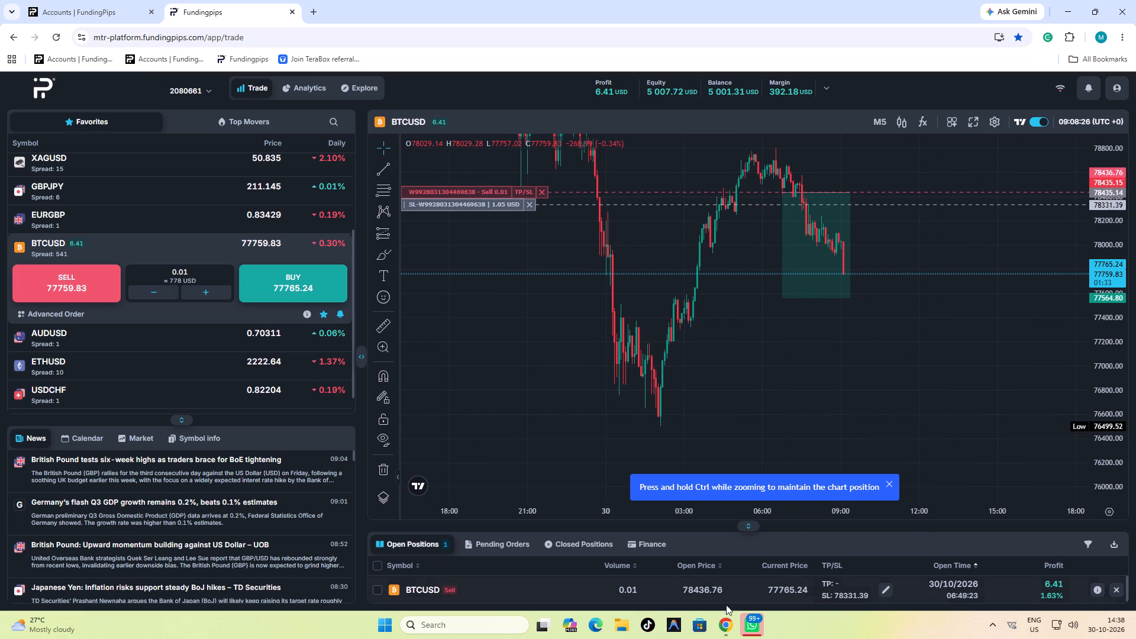
Open the XAUUSD chart and focus on the recent candles around the 15m bearish FVG zone.
{"action": "scroll", "coordinate": [68, 309], "scroll_direction": "up", "scroll_amount": 1}
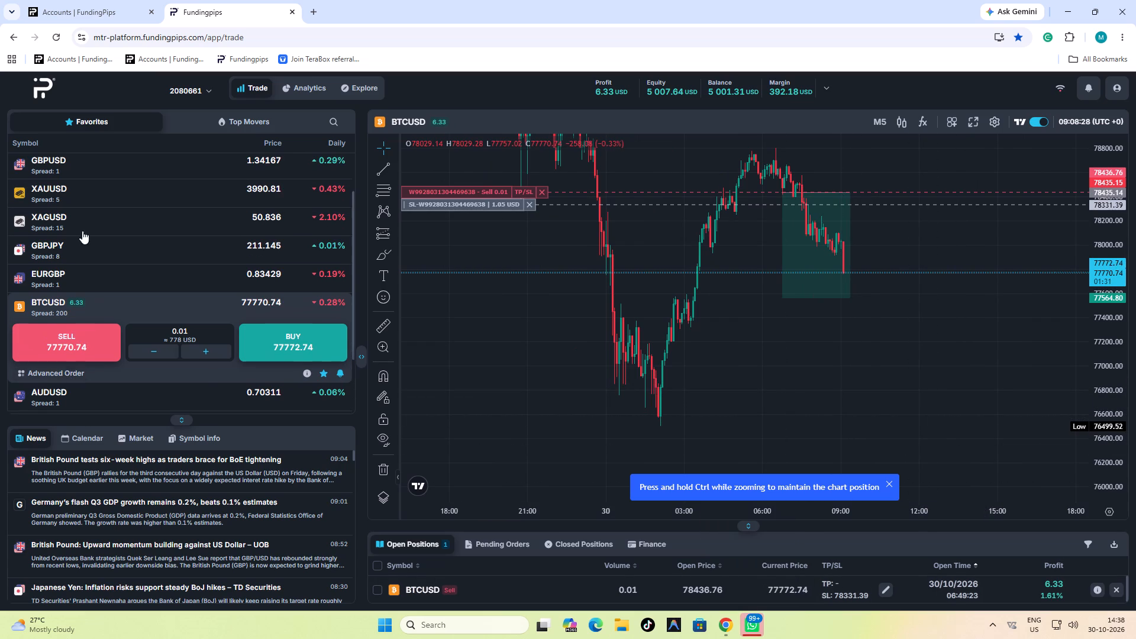
{"action": "left_click", "coordinate": [83, 189]}
{"action": "left_click_drag", "start_coordinate": [887, 319], "coordinate": [699, 156]}
{"action": "scroll", "coordinate": [739, 350], "scroll_direction": "up", "scroll_amount": 2}
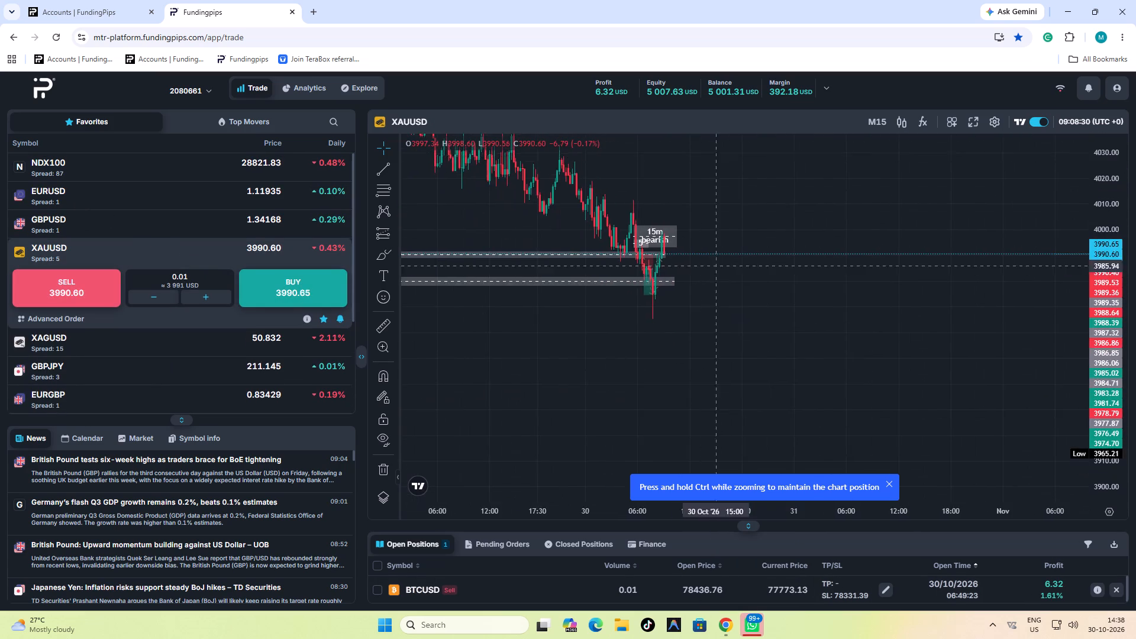
{"action": "scroll", "coordinate": [739, 350], "scroll_direction": "up", "scroll_amount": 8}
{"action": "left_click_drag", "start_coordinate": [575, 322], "coordinate": [844, 338]}
{"action": "scroll", "coordinate": [776, 337], "scroll_direction": "up", "scroll_amount": 5}
{"action": "left_click_drag", "start_coordinate": [545, 353], "coordinate": [795, 352]}
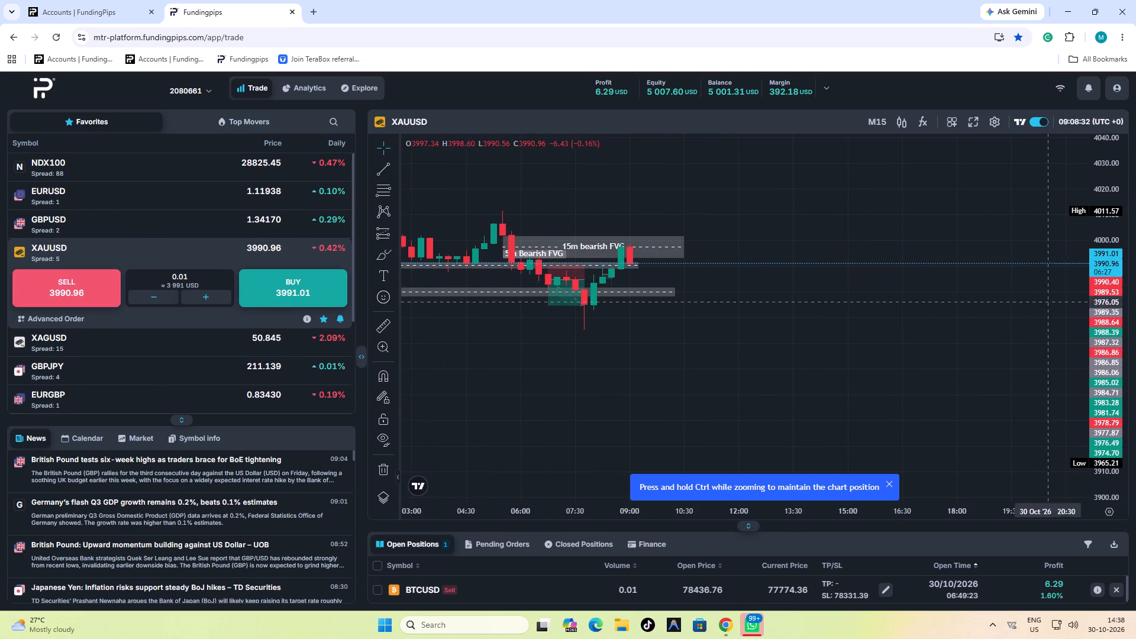
Inspect the XAUUSD price levels below the recent low and back up to the marked FVG zones.
{"action": "left_click_drag", "start_coordinate": [1135, 362], "coordinate": [1129, 355]}
{"action": "left_click_drag", "start_coordinate": [1119, 359], "coordinate": [1057, 59]}
{"action": "left_click_drag", "start_coordinate": [1081, 257], "coordinate": [1066, 157]}
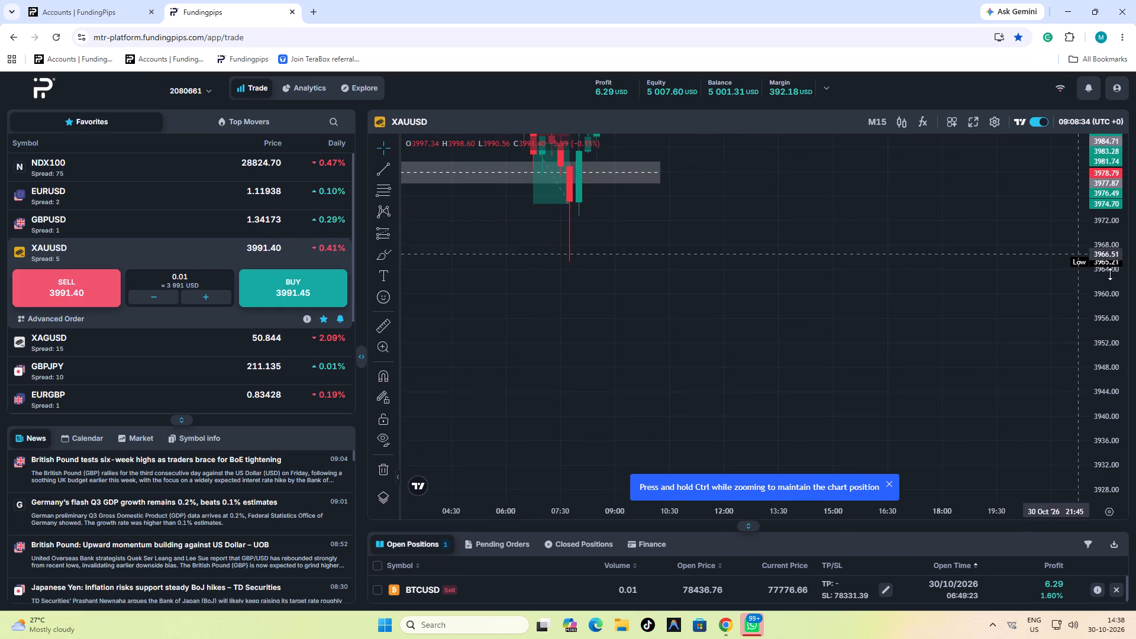
{"action": "left_click_drag", "start_coordinate": [1085, 255], "coordinate": [1080, 183]}
{"action": "left_click_drag", "start_coordinate": [1099, 275], "coordinate": [1051, 75]}
{"action": "left_click_drag", "start_coordinate": [750, 348], "coordinate": [748, 519]}
{"action": "left_click_drag", "start_coordinate": [739, 244], "coordinate": [747, 312]}
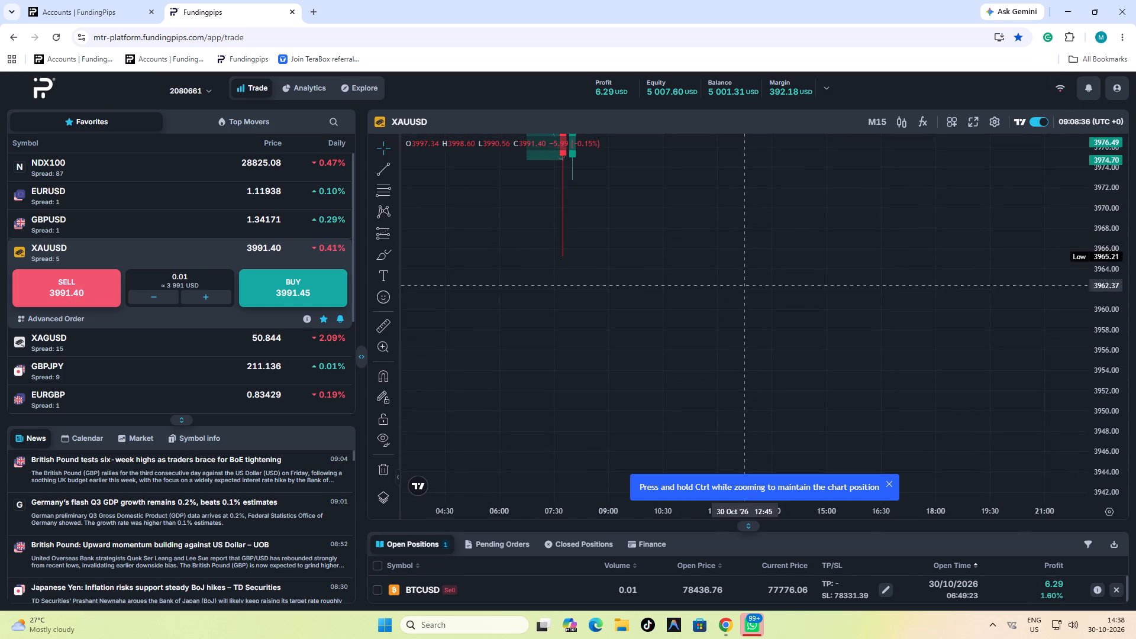
{"action": "left_click_drag", "start_coordinate": [747, 312], "coordinate": [750, 365]}
{"action": "left_click_drag", "start_coordinate": [737, 214], "coordinate": [738, 276]}
{"action": "left_click_drag", "start_coordinate": [741, 259], "coordinate": [744, 270]}
{"action": "left_click_drag", "start_coordinate": [745, 263], "coordinate": [751, 289]}
{"action": "left_click_drag", "start_coordinate": [752, 280], "coordinate": [757, 368]}
{"action": "left_click_drag", "start_coordinate": [764, 303], "coordinate": [766, 356]}
{"action": "left_click_drag", "start_coordinate": [764, 328], "coordinate": [770, 375]}
{"action": "left_click_drag", "start_coordinate": [773, 360], "coordinate": [774, 412]}
{"action": "left_click_drag", "start_coordinate": [774, 402], "coordinate": [774, 417]}
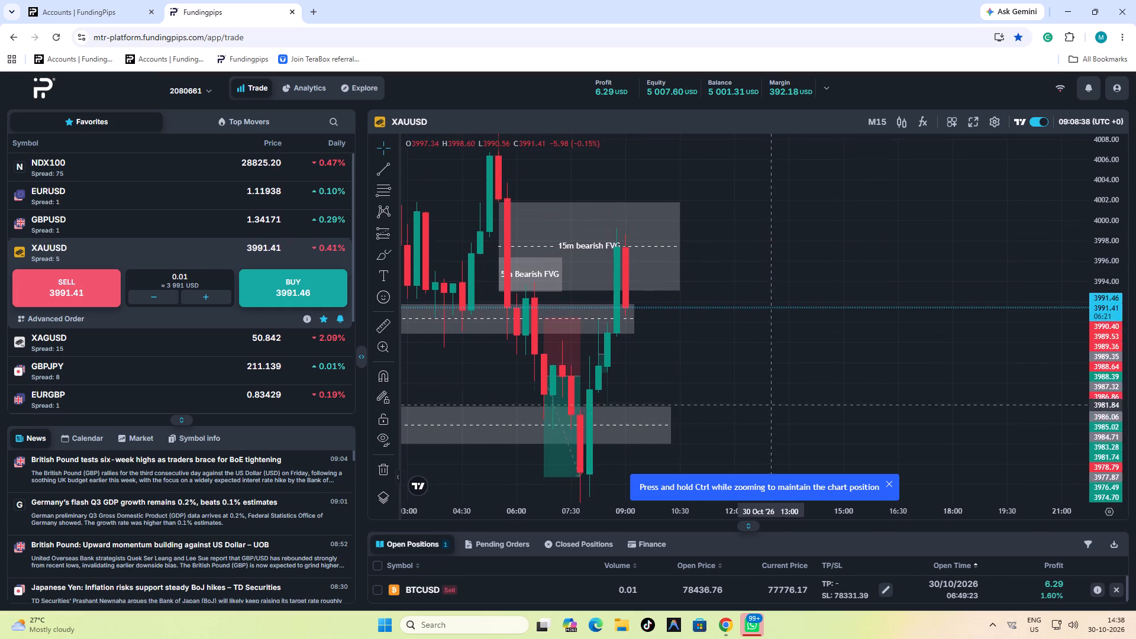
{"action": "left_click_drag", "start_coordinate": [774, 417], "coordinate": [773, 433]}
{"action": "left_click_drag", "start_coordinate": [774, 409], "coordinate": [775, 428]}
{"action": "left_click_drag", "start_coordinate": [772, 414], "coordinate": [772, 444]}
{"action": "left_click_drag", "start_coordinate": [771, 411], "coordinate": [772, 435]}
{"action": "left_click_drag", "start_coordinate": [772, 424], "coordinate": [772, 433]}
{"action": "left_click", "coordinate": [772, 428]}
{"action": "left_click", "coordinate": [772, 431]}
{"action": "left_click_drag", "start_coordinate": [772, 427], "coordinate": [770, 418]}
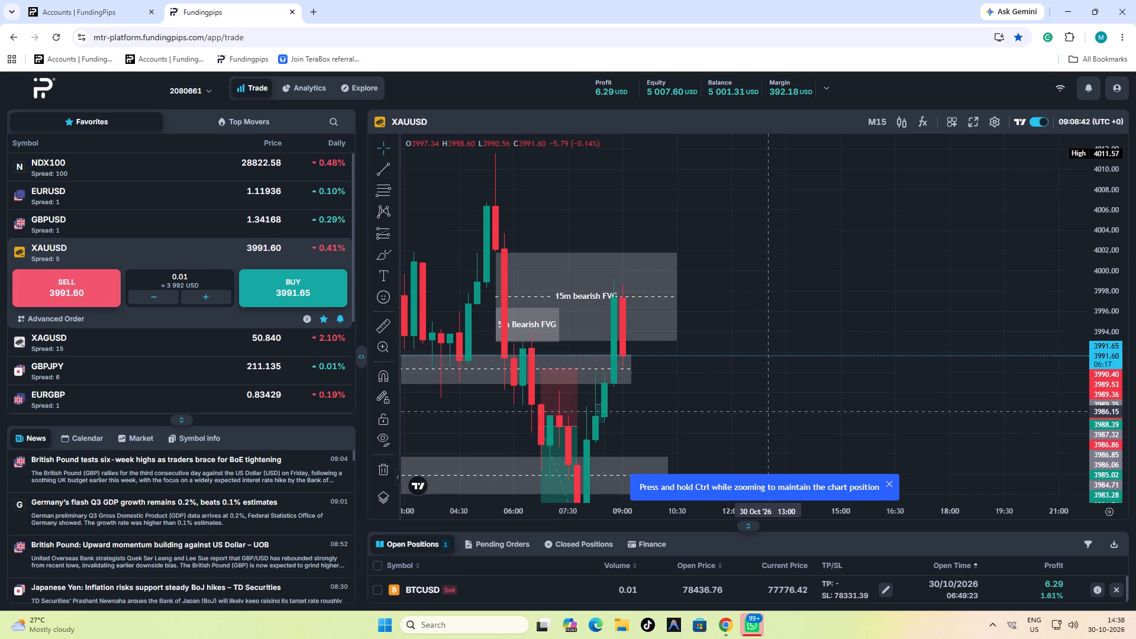
Examine the XAUUSD M15 decline since 29 October and the latest reaction at the 15m bearish FVG zone.
{"action": "left_click_drag", "start_coordinate": [765, 411], "coordinate": [741, 331]}
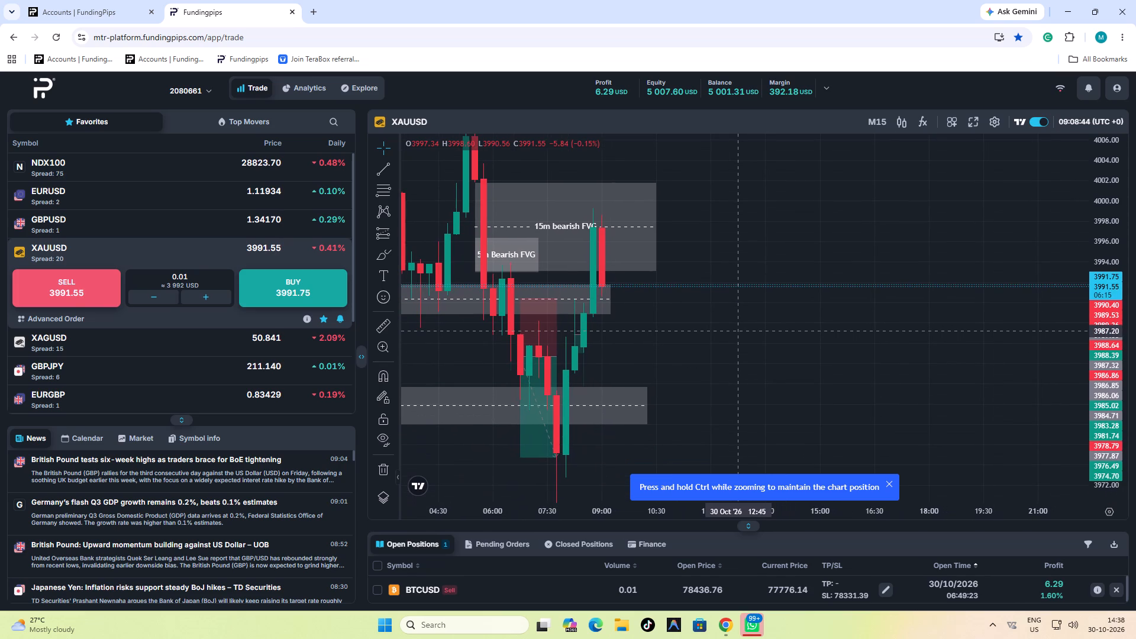
{"action": "left_click_drag", "start_coordinate": [798, 216], "coordinate": [821, 264]}
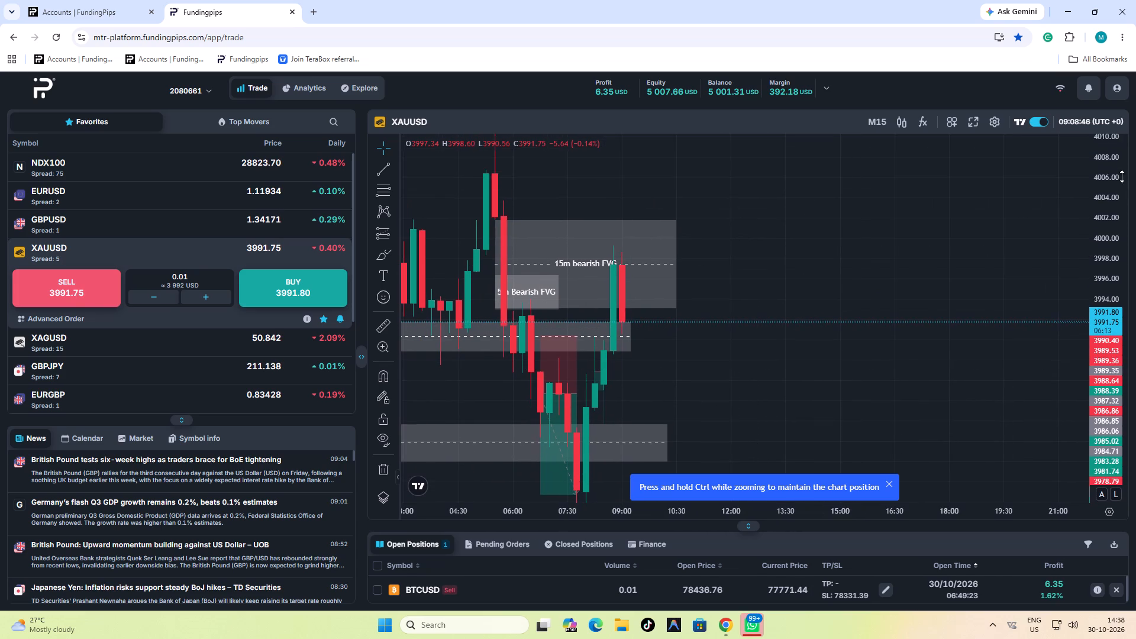
{"action": "left_click_drag", "start_coordinate": [1105, 169], "coordinate": [1099, 332]}
{"action": "left_click_drag", "start_coordinate": [786, 232], "coordinate": [970, 205]}
{"action": "left_click_drag", "start_coordinate": [837, 192], "coordinate": [980, 300]}
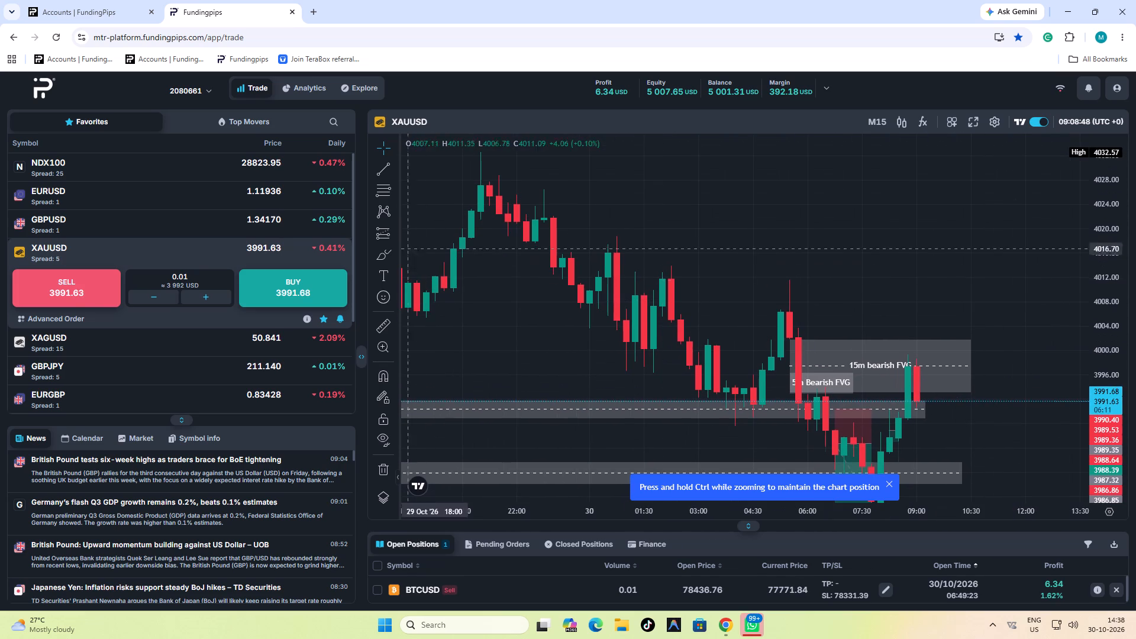
{"action": "left_click_drag", "start_coordinate": [686, 193], "coordinate": [689, 202]}
{"action": "scroll", "coordinate": [689, 202], "scroll_direction": "down", "scroll_amount": 4}
{"action": "left_click_drag", "start_coordinate": [818, 177], "coordinate": [798, 251]}
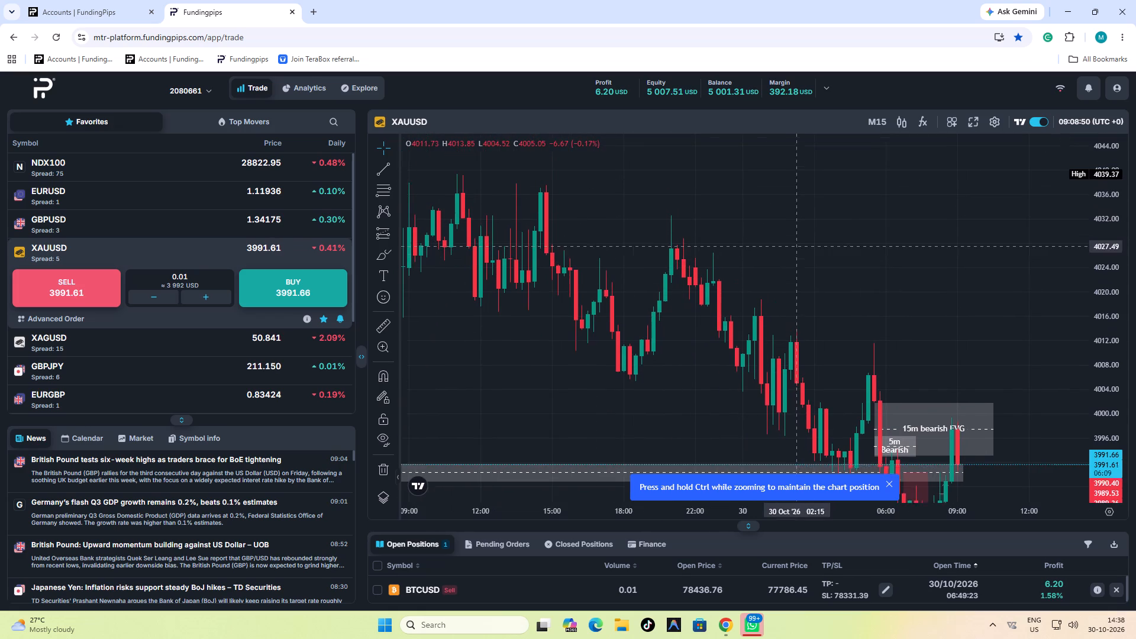
{"action": "left_click_drag", "start_coordinate": [798, 251], "coordinate": [797, 256]}
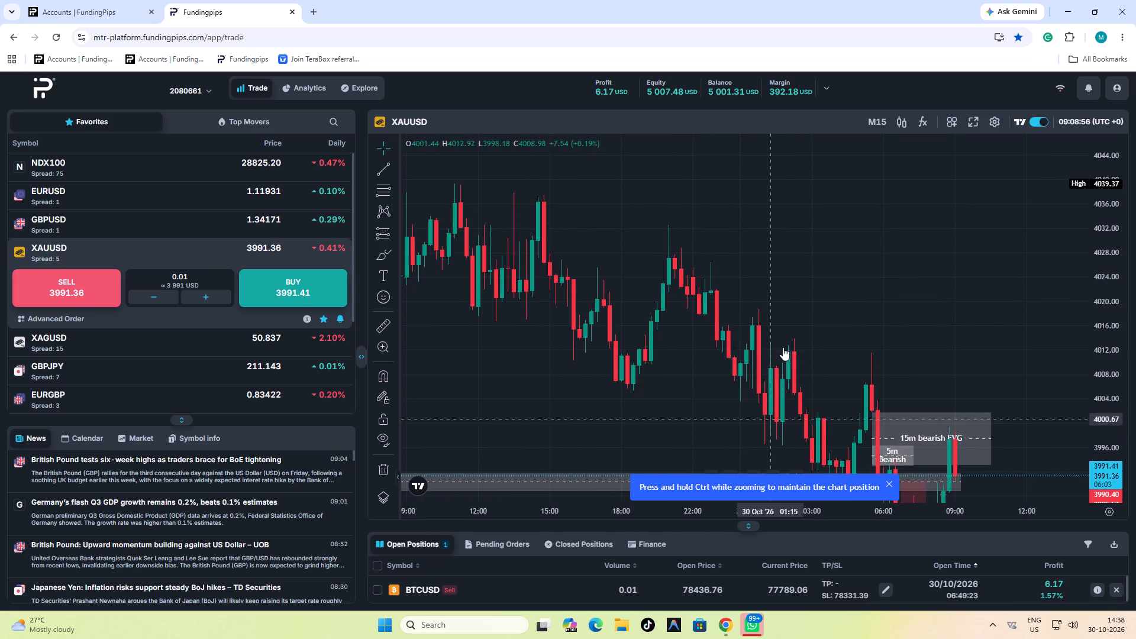
{"action": "left_click_drag", "start_coordinate": [812, 272], "coordinate": [595, 138]}
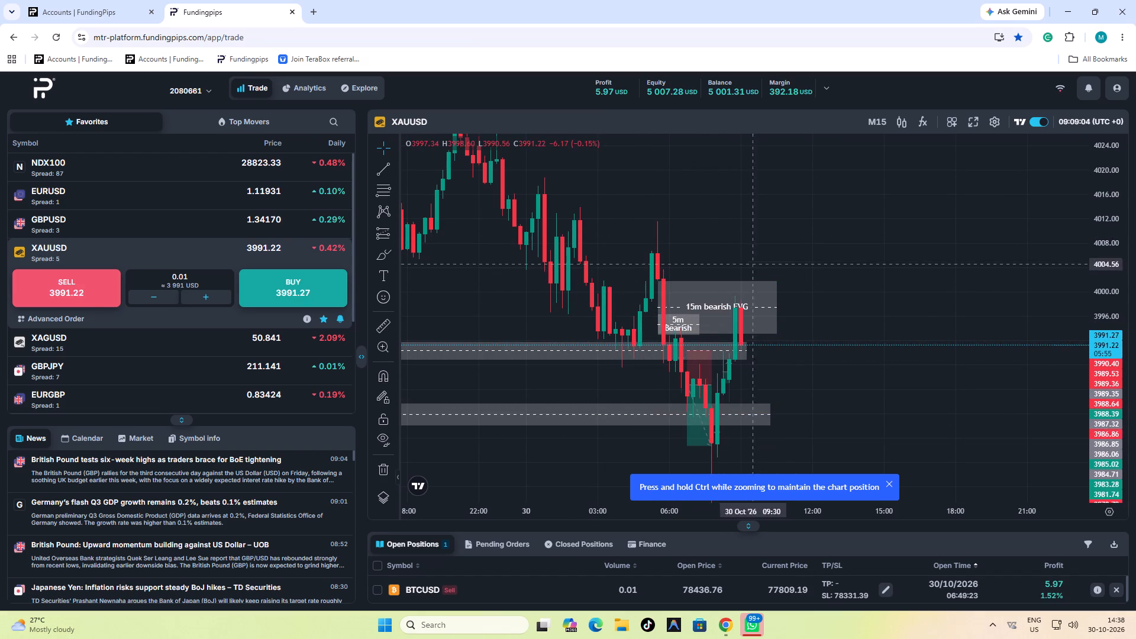
{"action": "left_click_drag", "start_coordinate": [872, 315], "coordinate": [740, 224]}
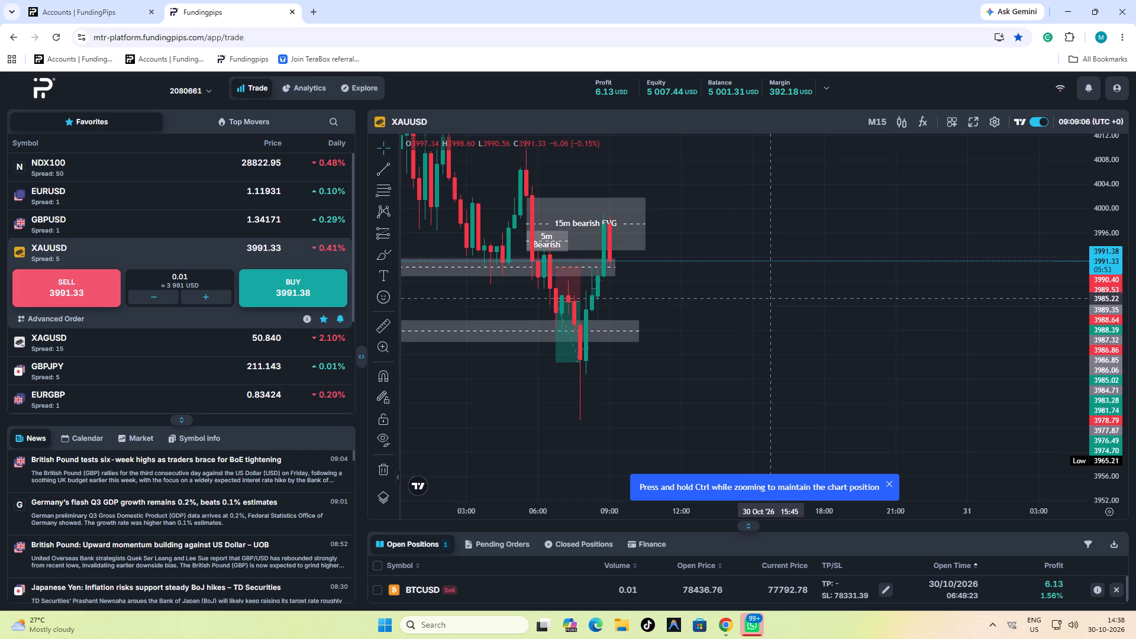
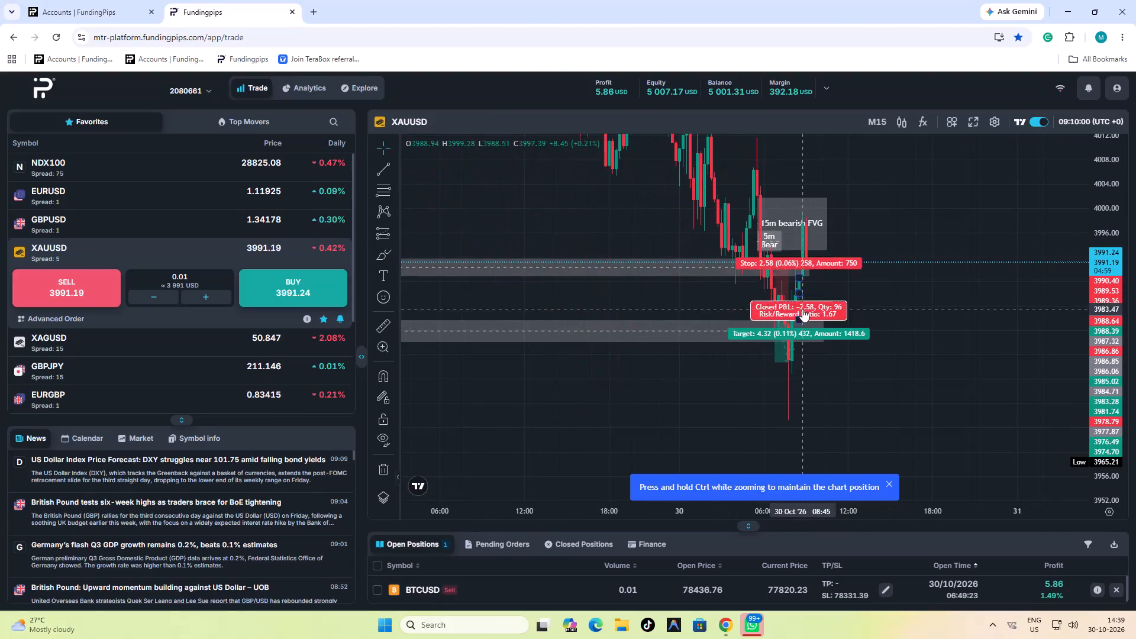
Examine the XAUUSD M15 history since 28 October around the two grey horizontal zones, and the latest candles at the 15m bearish FVG.
{"action": "scroll", "coordinate": [803, 306], "scroll_direction": "down", "scroll_amount": 12}
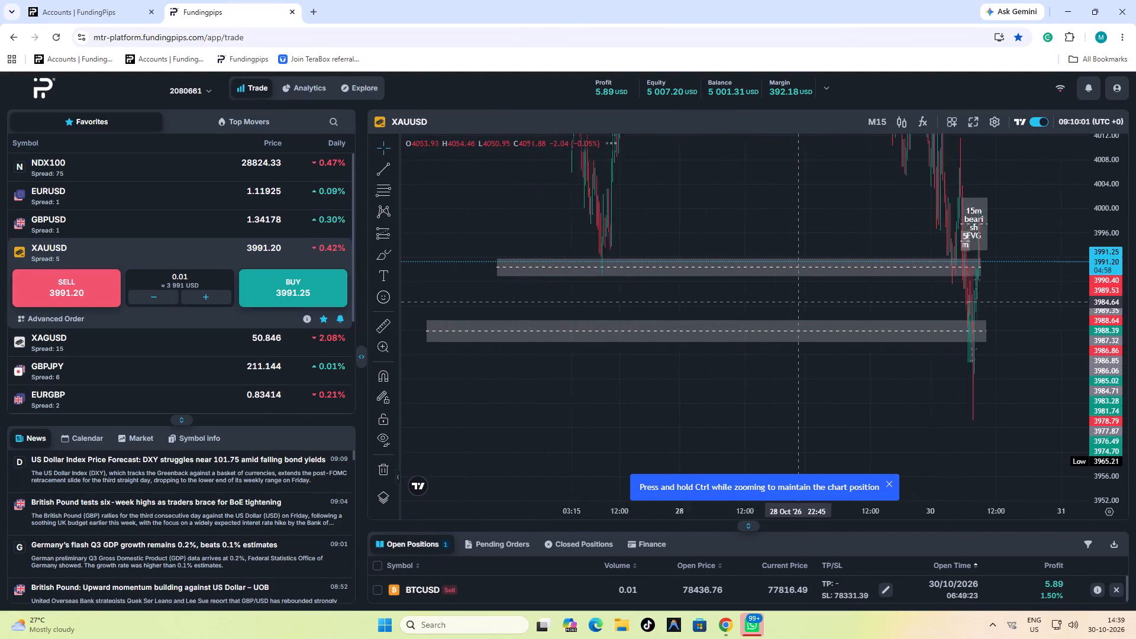
{"action": "scroll", "coordinate": [798, 302], "scroll_direction": "down", "scroll_amount": 5}
{"action": "scroll", "coordinate": [798, 301], "scroll_direction": "up", "scroll_amount": 9}
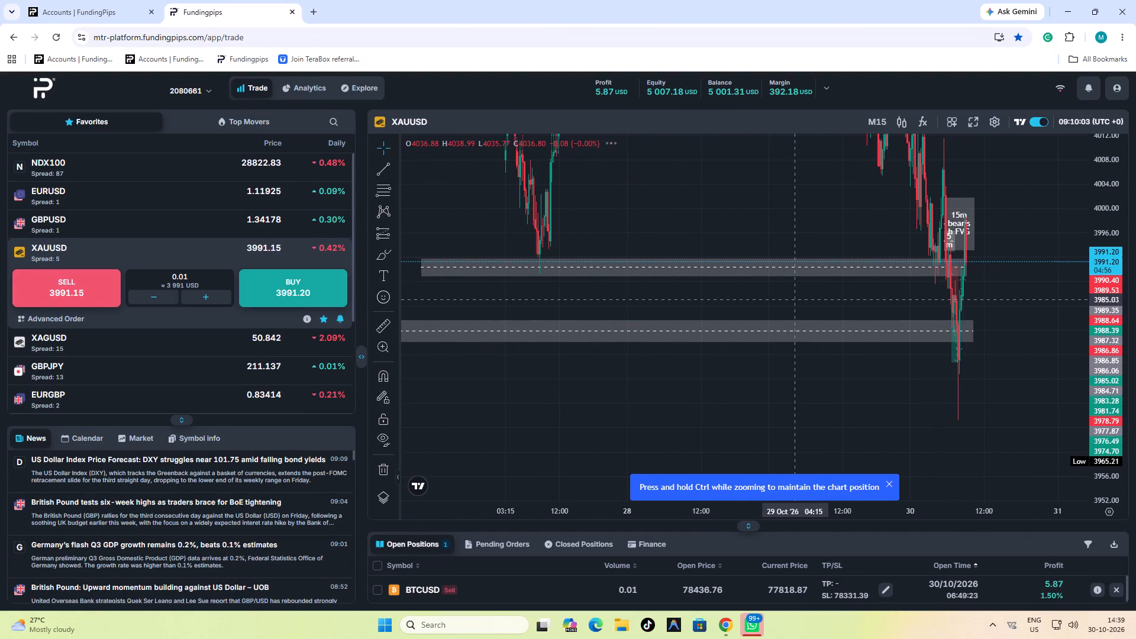
{"action": "scroll", "coordinate": [795, 299], "scroll_direction": "up", "scroll_amount": 13}
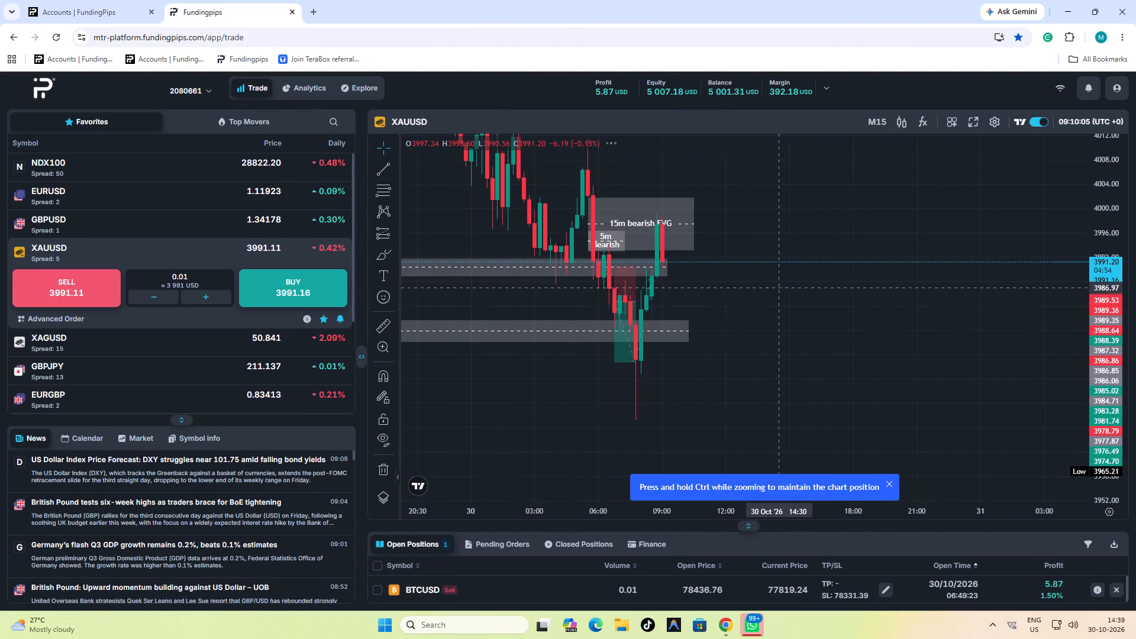
{"action": "left_click_drag", "start_coordinate": [770, 336], "coordinate": [791, 339]}
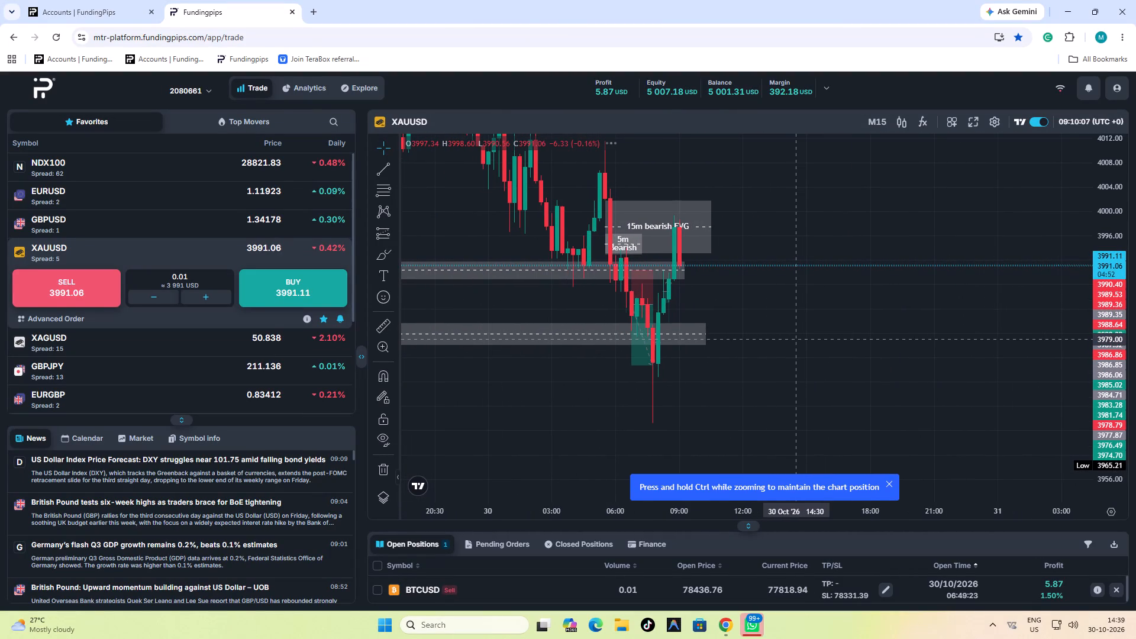
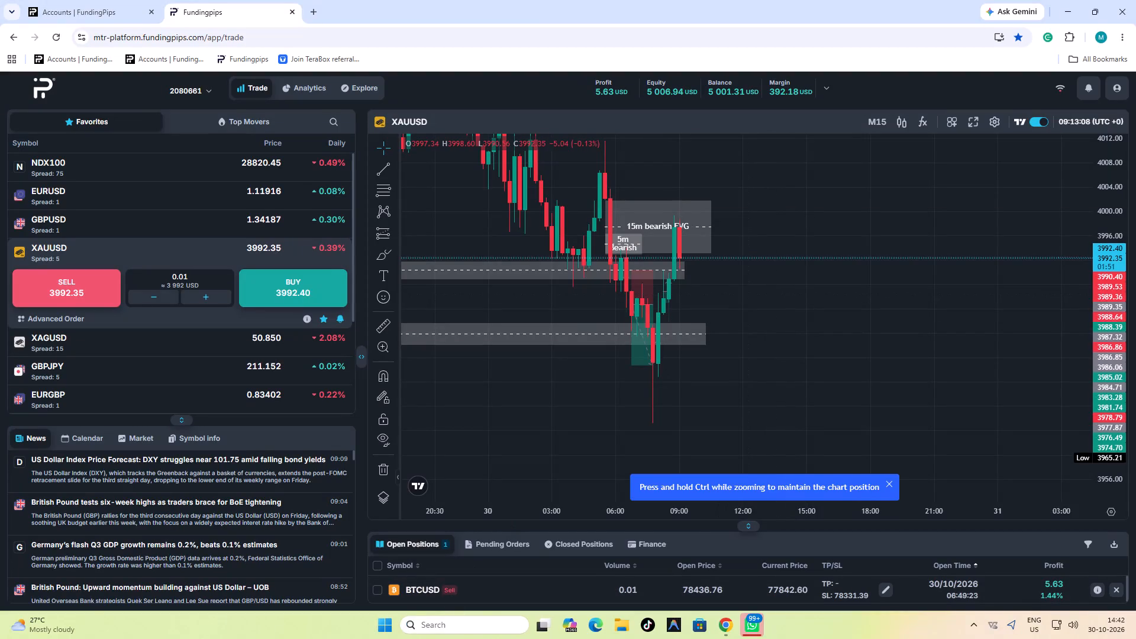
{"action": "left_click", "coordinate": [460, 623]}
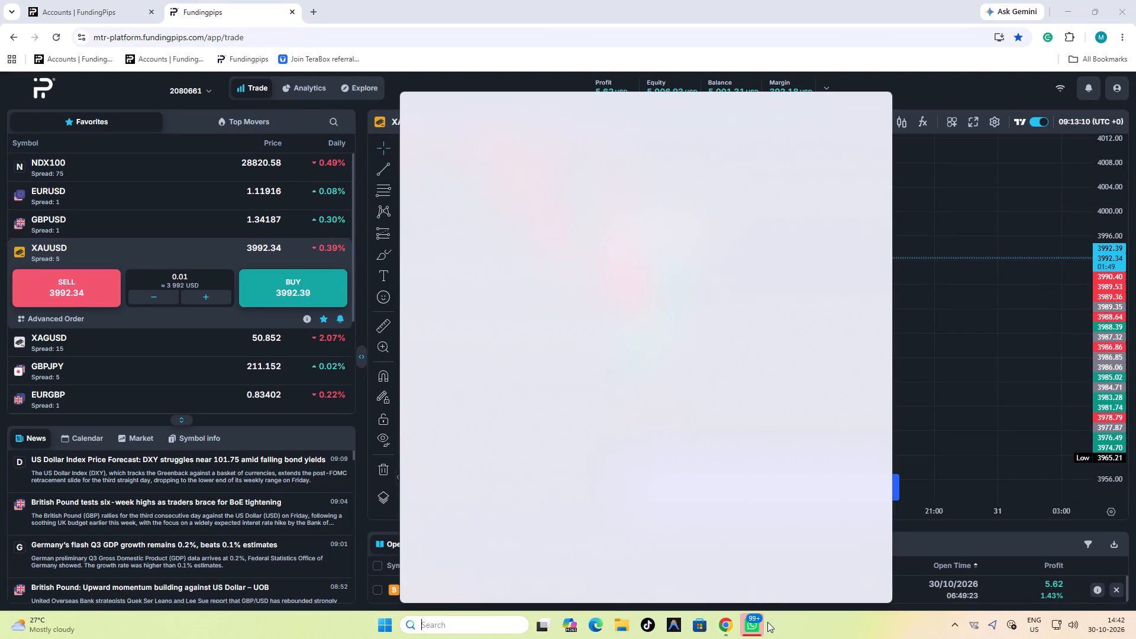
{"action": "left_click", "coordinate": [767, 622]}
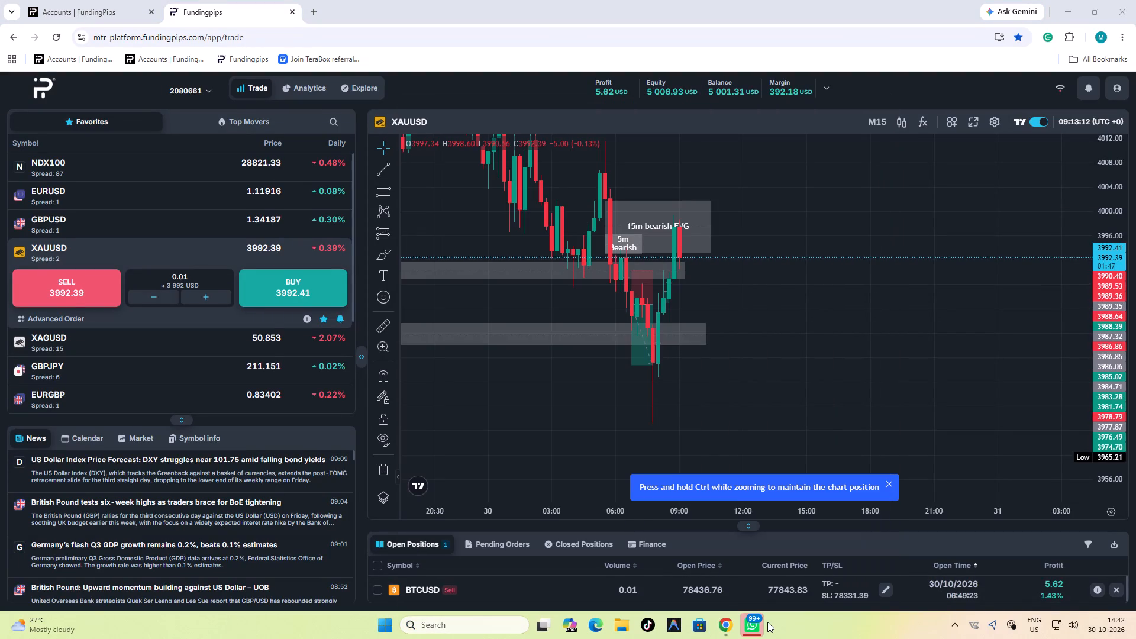
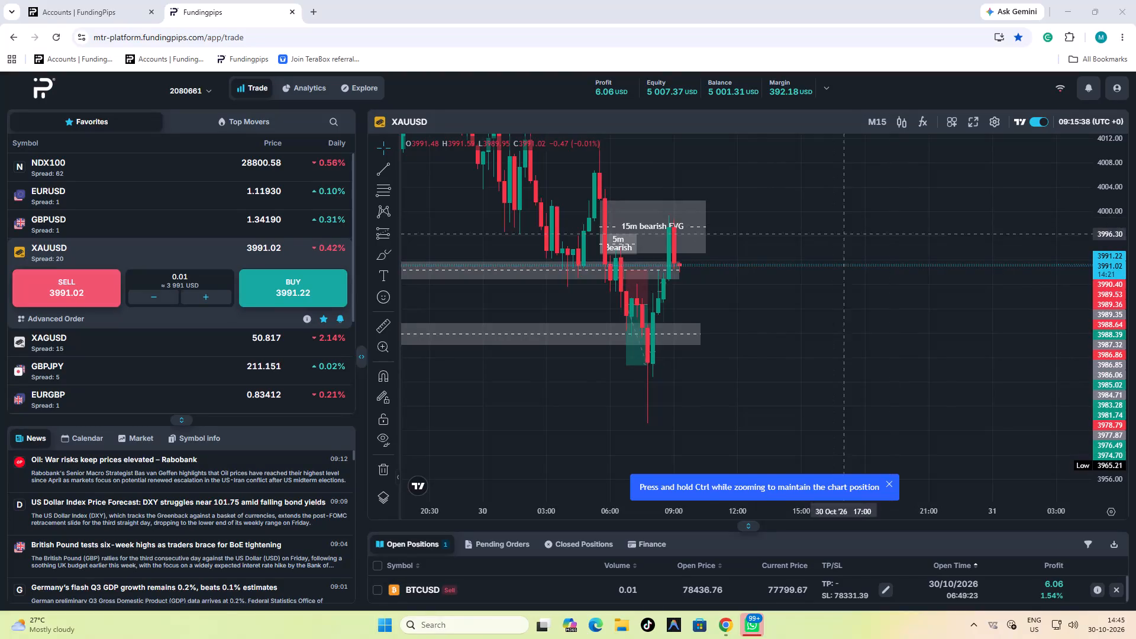
Examine the XAUUSD M15 price action since 23 October around the bearish FVG and the two grey horizontal zones.
{"action": "scroll", "coordinate": [754, 289], "scroll_direction": "down", "scroll_amount": 1}
{"action": "left_click_drag", "start_coordinate": [854, 198], "coordinate": [901, 338]}
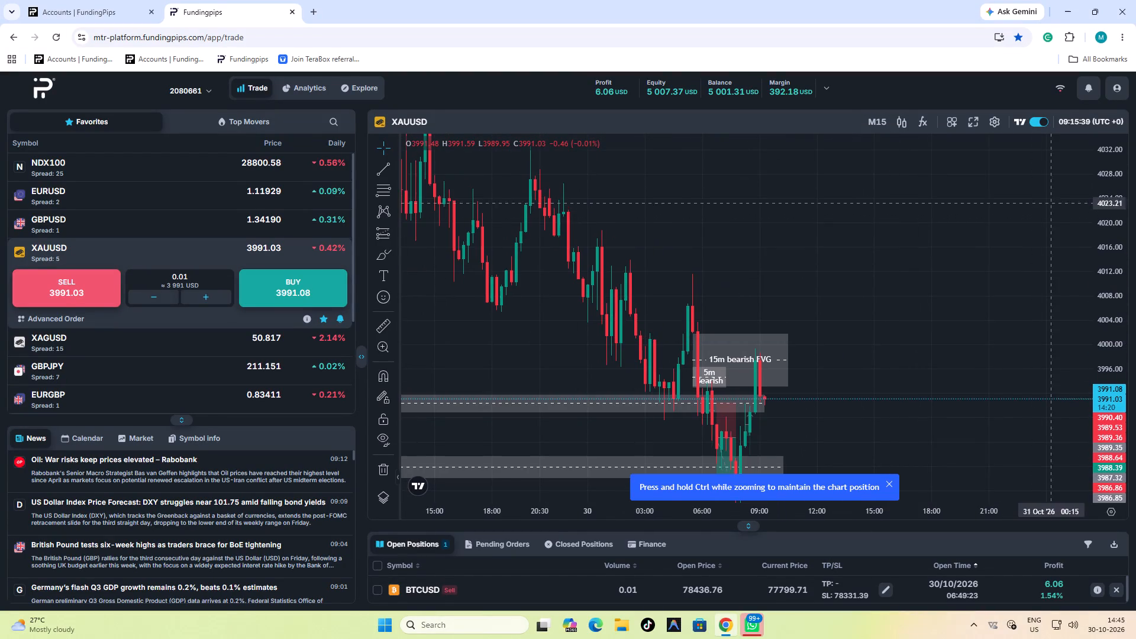
{"action": "left_click_drag", "start_coordinate": [1116, 162], "coordinate": [1107, 317]}
{"action": "scroll", "coordinate": [903, 215], "scroll_direction": "down", "scroll_amount": 3}
{"action": "left_click_drag", "start_coordinate": [1100, 172], "coordinate": [1106, 288]}
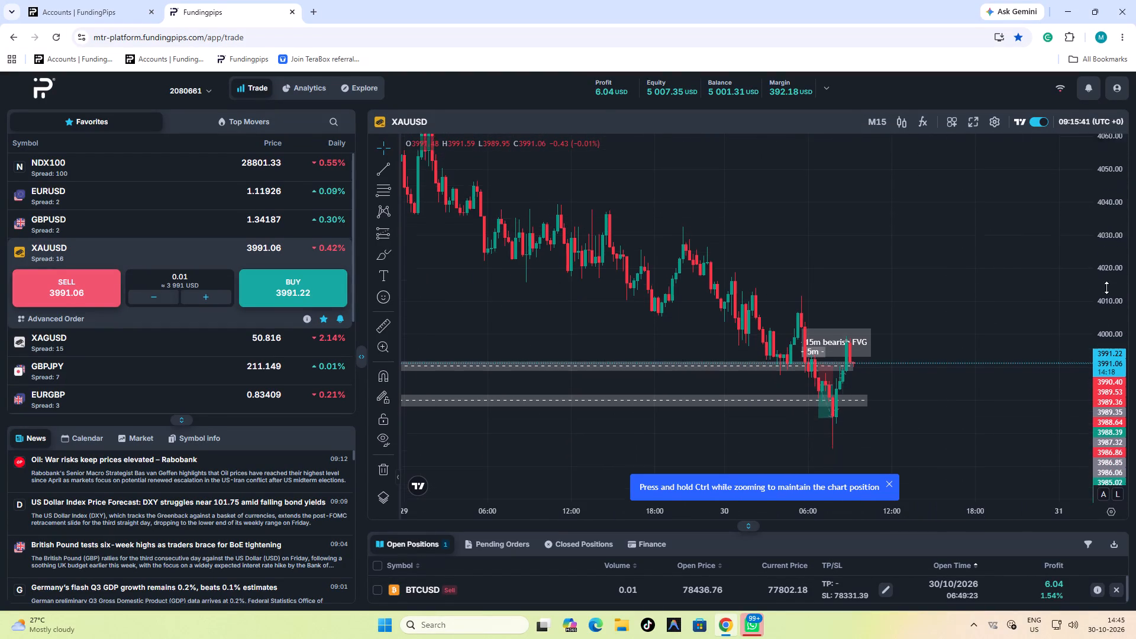
{"action": "left_click_drag", "start_coordinate": [1106, 288], "coordinate": [1111, 323]}
{"action": "scroll", "coordinate": [859, 180], "scroll_direction": "down", "scroll_amount": 9}
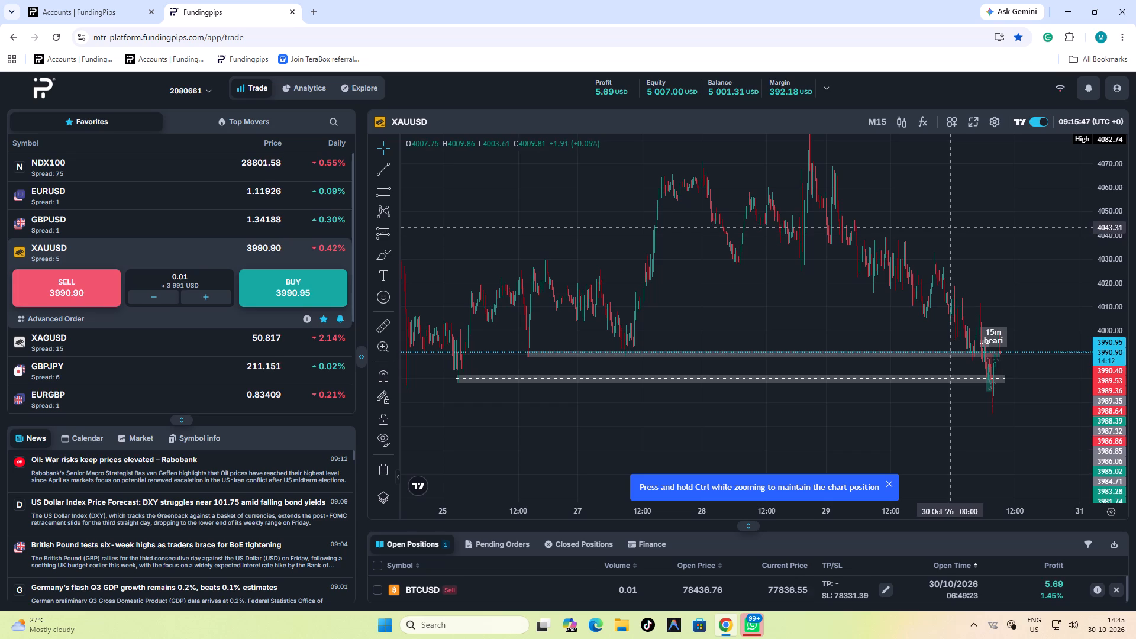
{"action": "scroll", "coordinate": [950, 227], "scroll_direction": "down", "scroll_amount": 1}
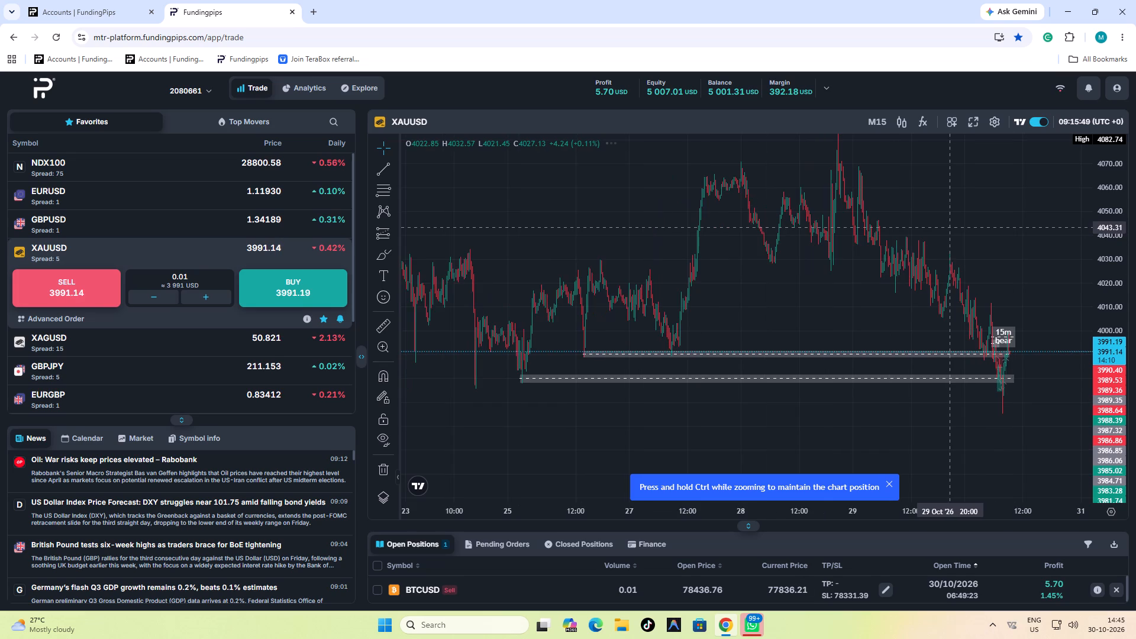
{"action": "scroll", "coordinate": [950, 227], "scroll_direction": "down", "scroll_amount": 3}
{"action": "scroll", "coordinate": [950, 227], "scroll_direction": "up", "scroll_amount": 8}
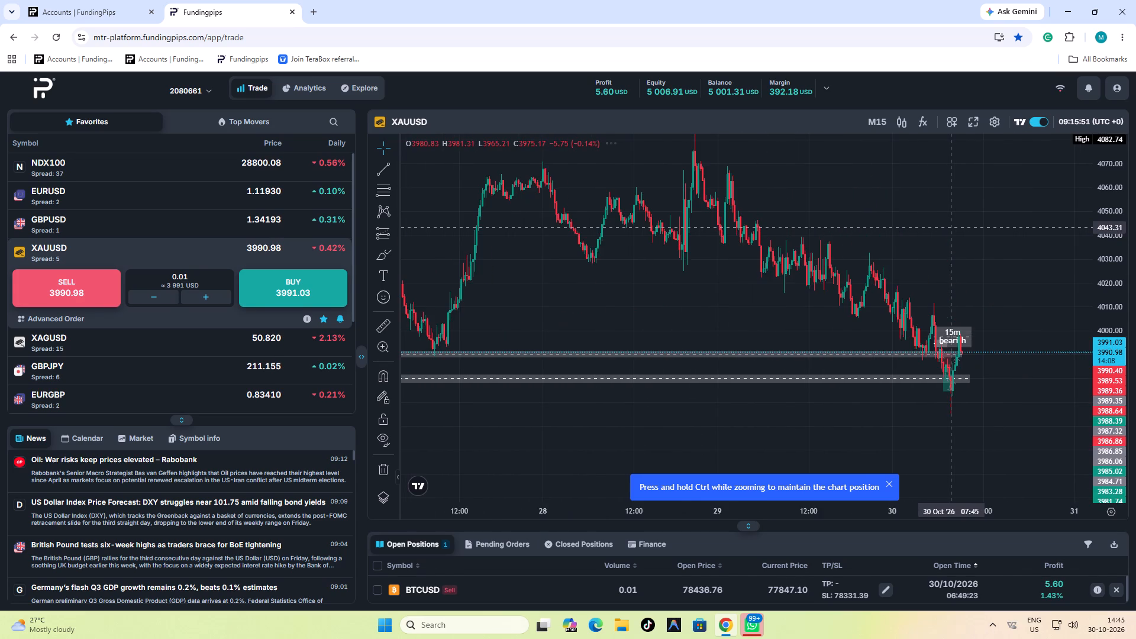
{"action": "scroll", "coordinate": [950, 227], "scroll_direction": "up", "scroll_amount": 12}
{"action": "left_click_drag", "start_coordinate": [799, 272], "coordinate": [963, 211]}
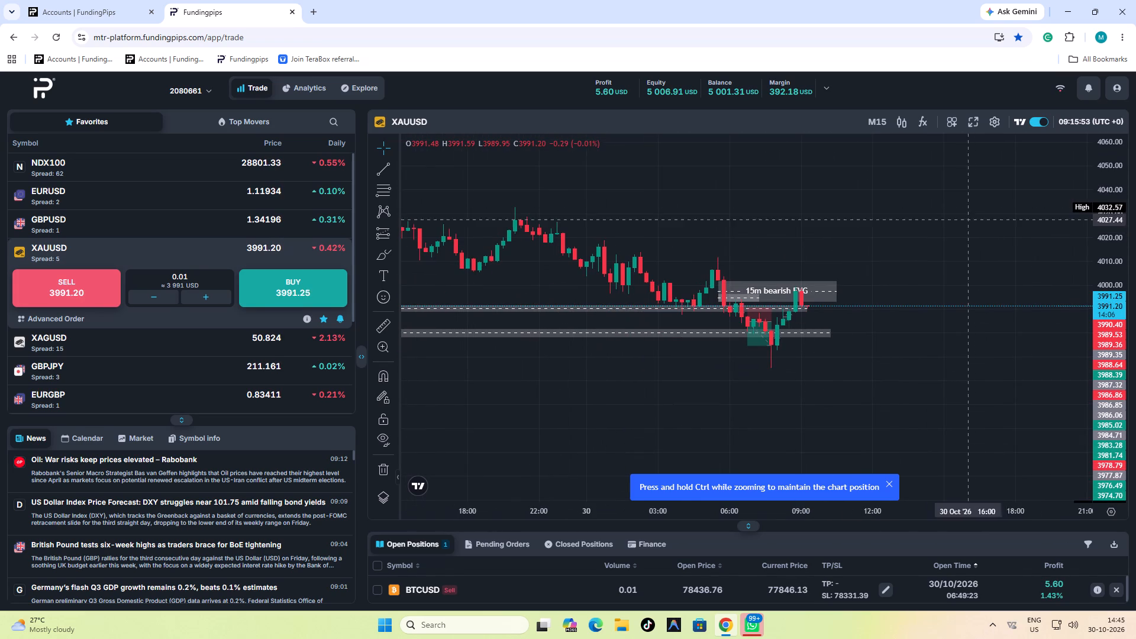
{"action": "scroll", "coordinate": [822, 209], "scroll_direction": "down", "scroll_amount": 5}
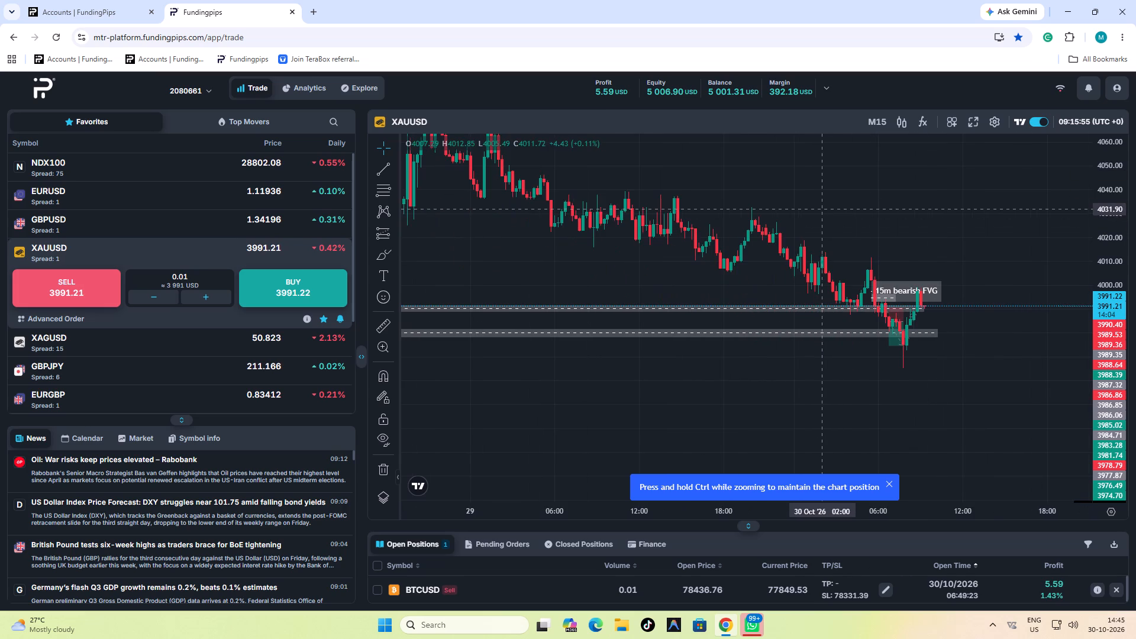
{"action": "left_click_drag", "start_coordinate": [883, 211], "coordinate": [880, 275]}
{"action": "left_click_drag", "start_coordinate": [1108, 173], "coordinate": [1108, 315]}
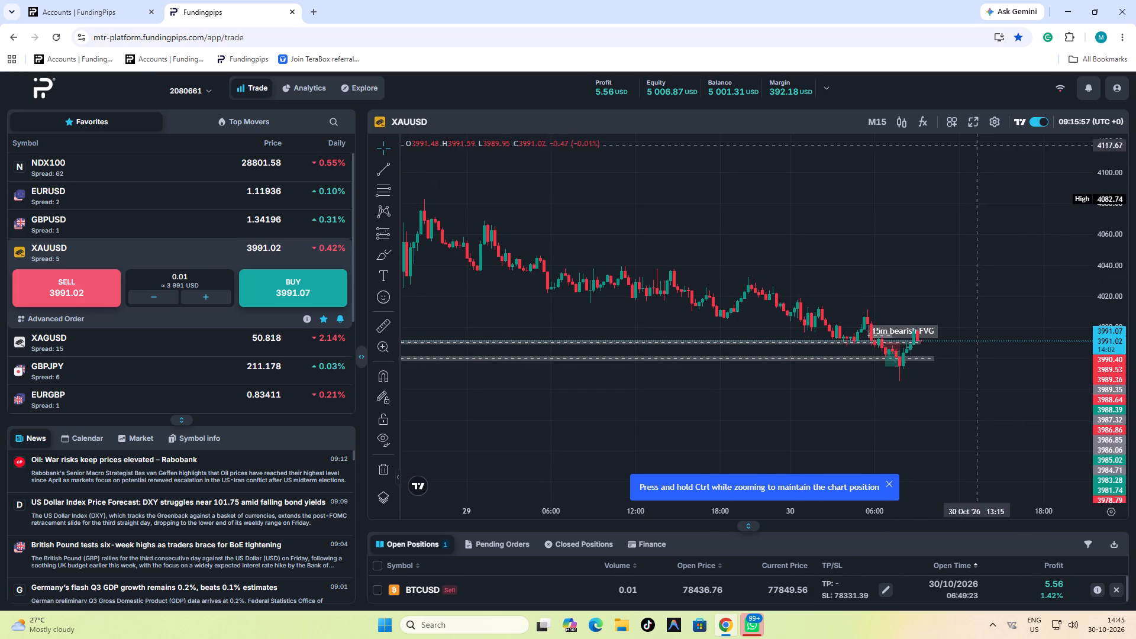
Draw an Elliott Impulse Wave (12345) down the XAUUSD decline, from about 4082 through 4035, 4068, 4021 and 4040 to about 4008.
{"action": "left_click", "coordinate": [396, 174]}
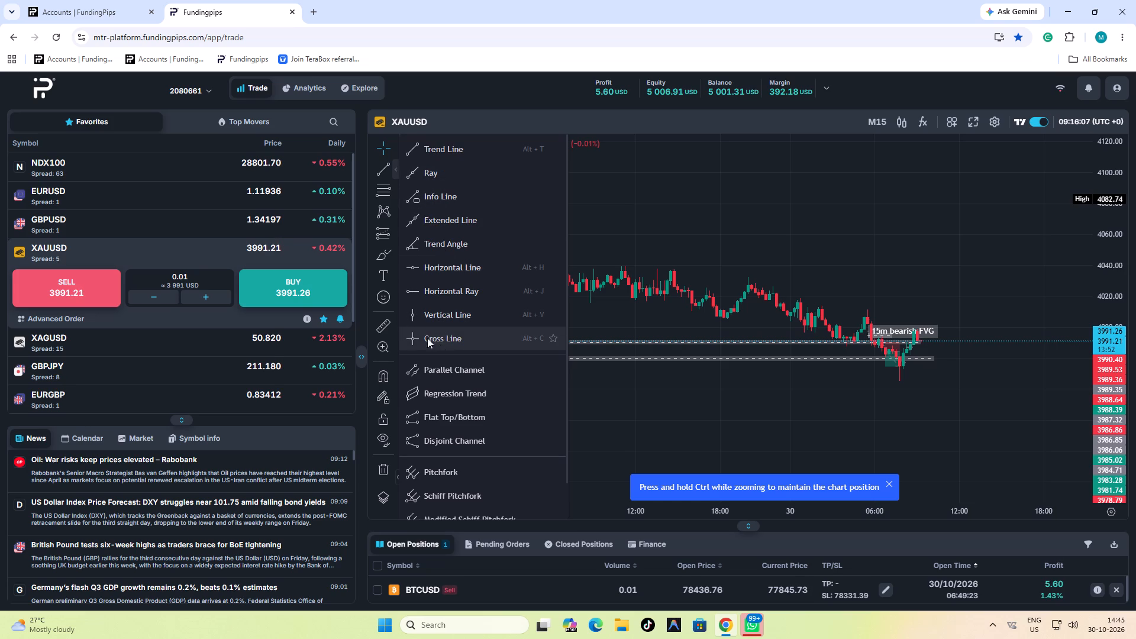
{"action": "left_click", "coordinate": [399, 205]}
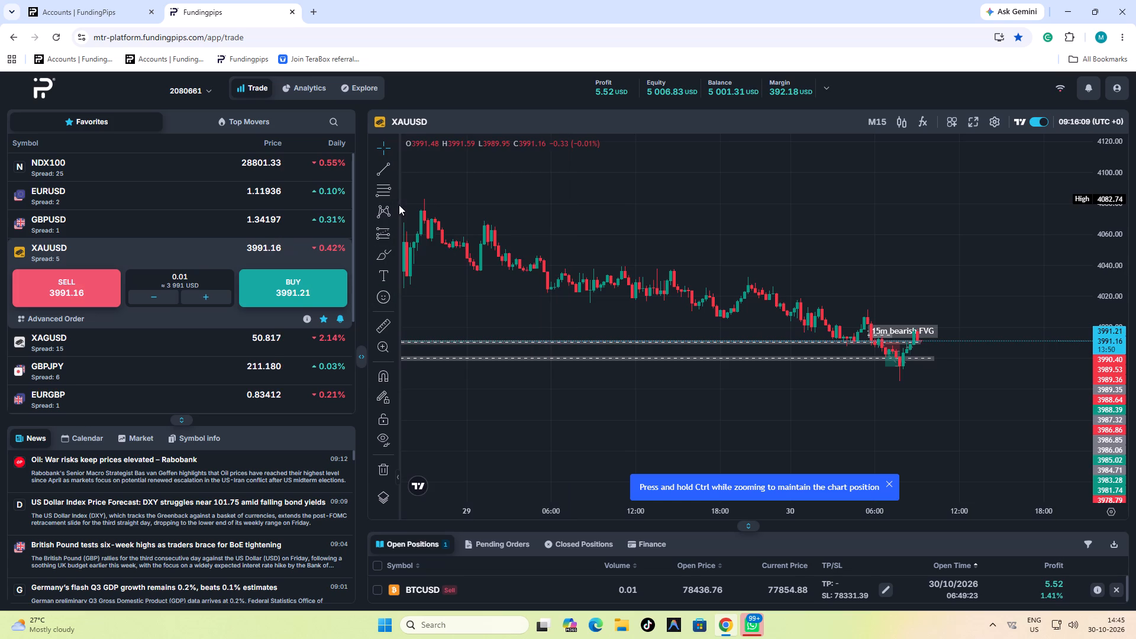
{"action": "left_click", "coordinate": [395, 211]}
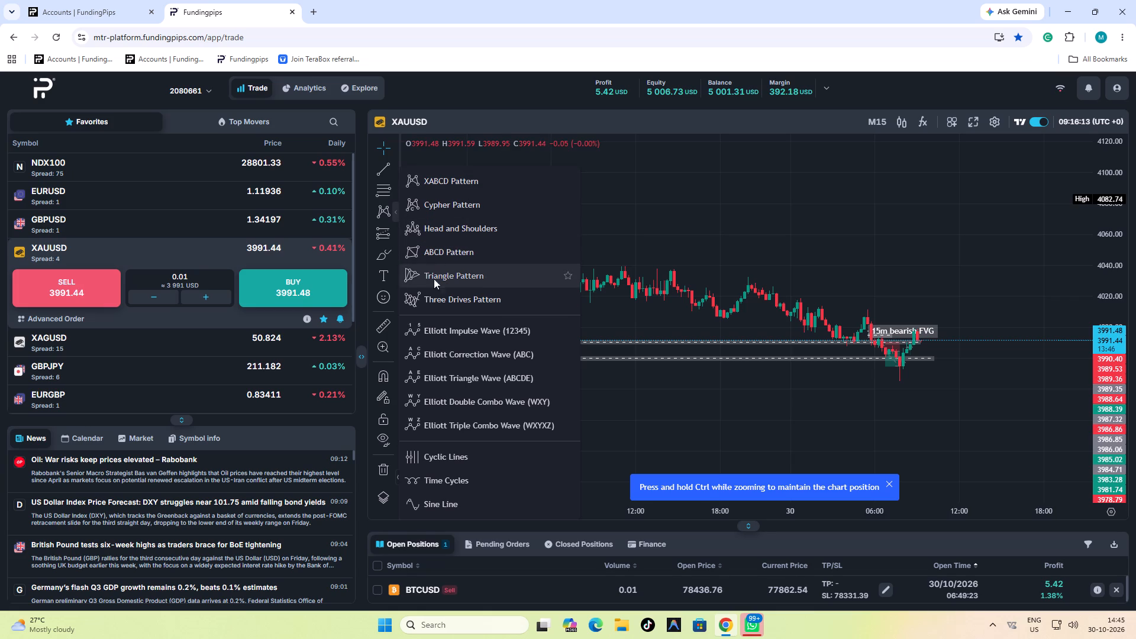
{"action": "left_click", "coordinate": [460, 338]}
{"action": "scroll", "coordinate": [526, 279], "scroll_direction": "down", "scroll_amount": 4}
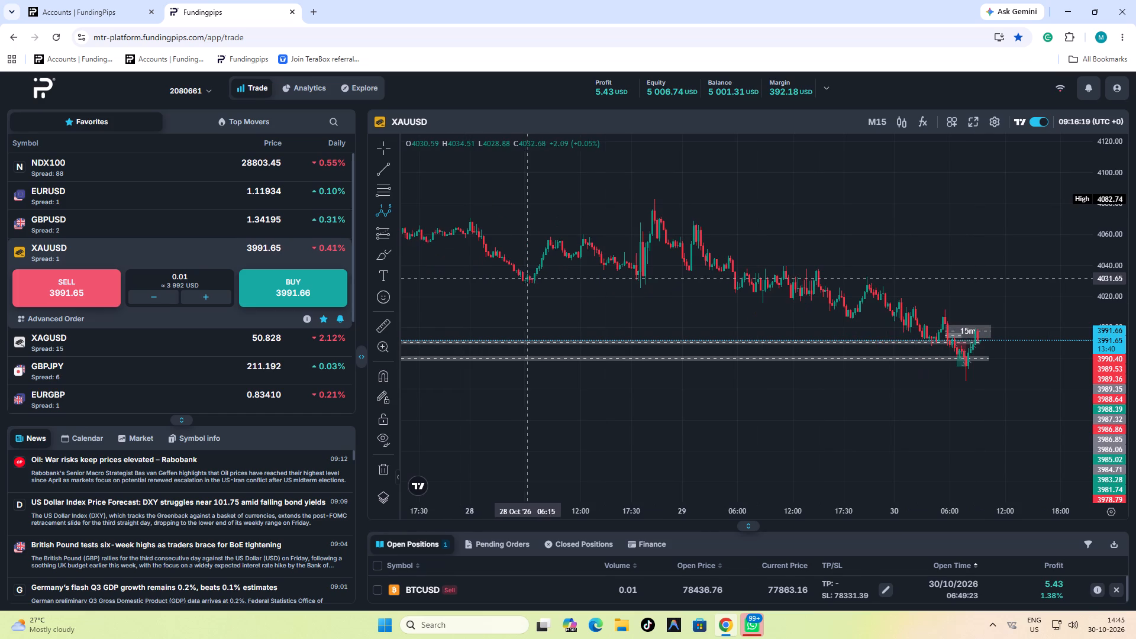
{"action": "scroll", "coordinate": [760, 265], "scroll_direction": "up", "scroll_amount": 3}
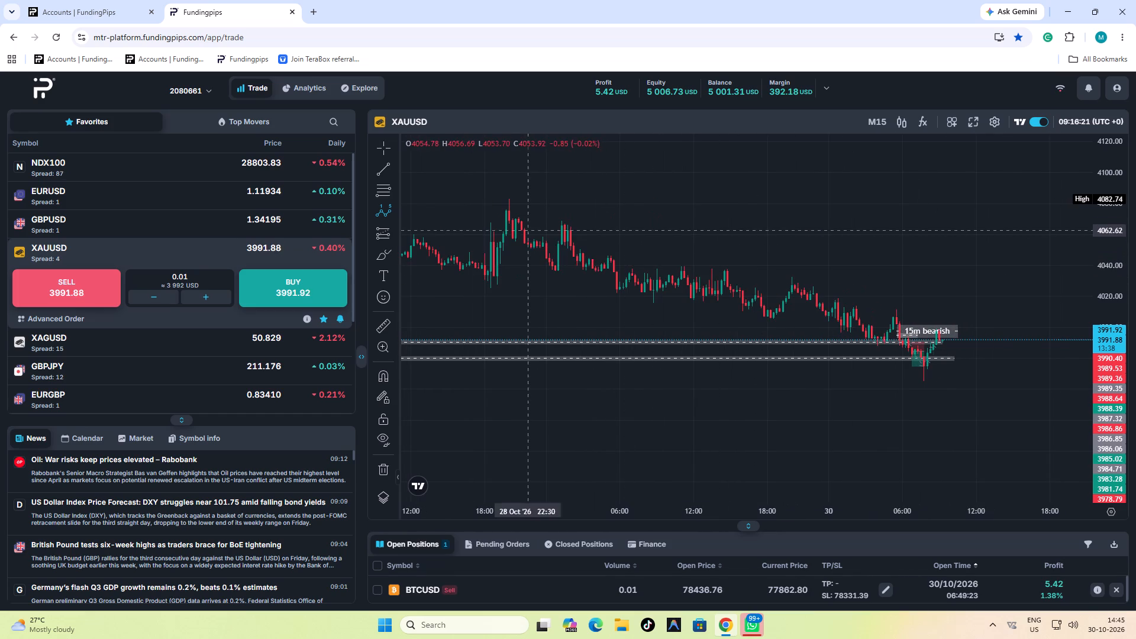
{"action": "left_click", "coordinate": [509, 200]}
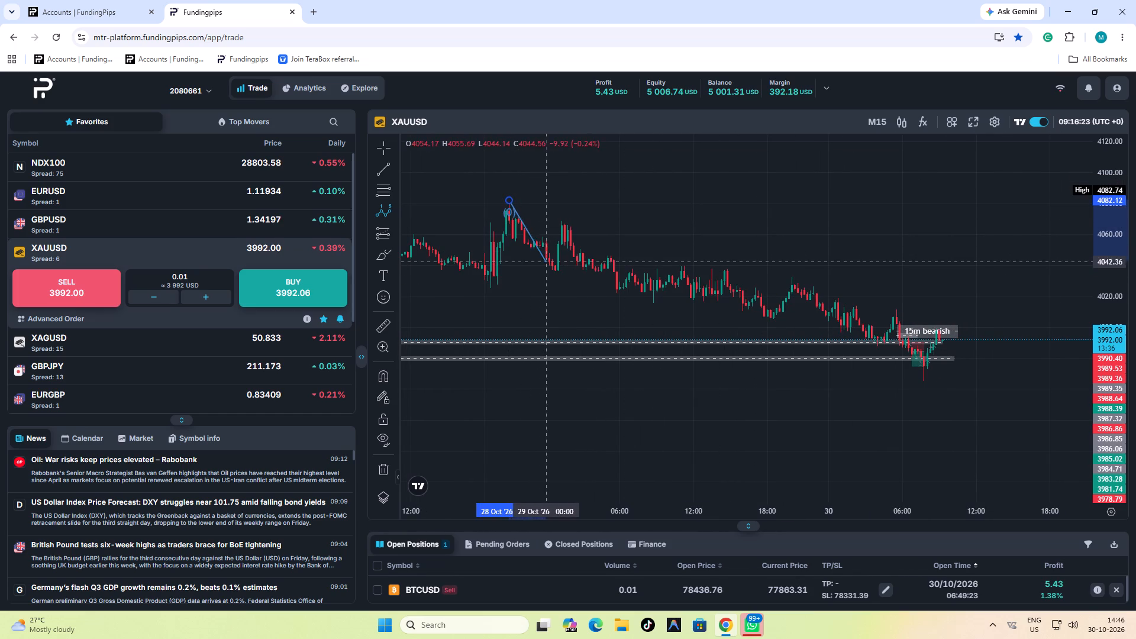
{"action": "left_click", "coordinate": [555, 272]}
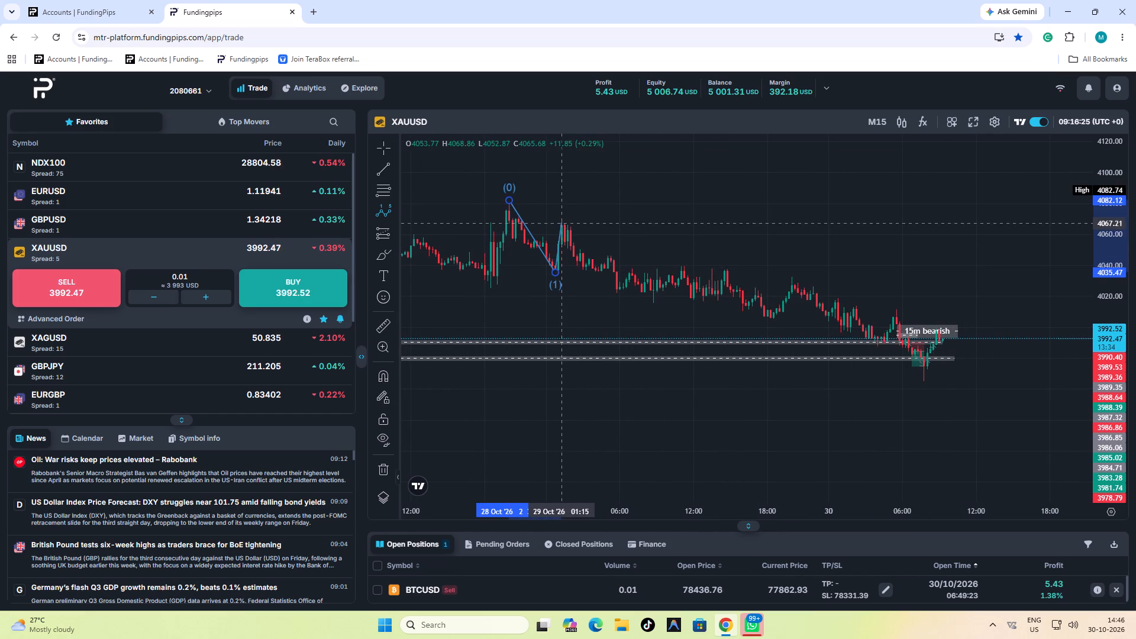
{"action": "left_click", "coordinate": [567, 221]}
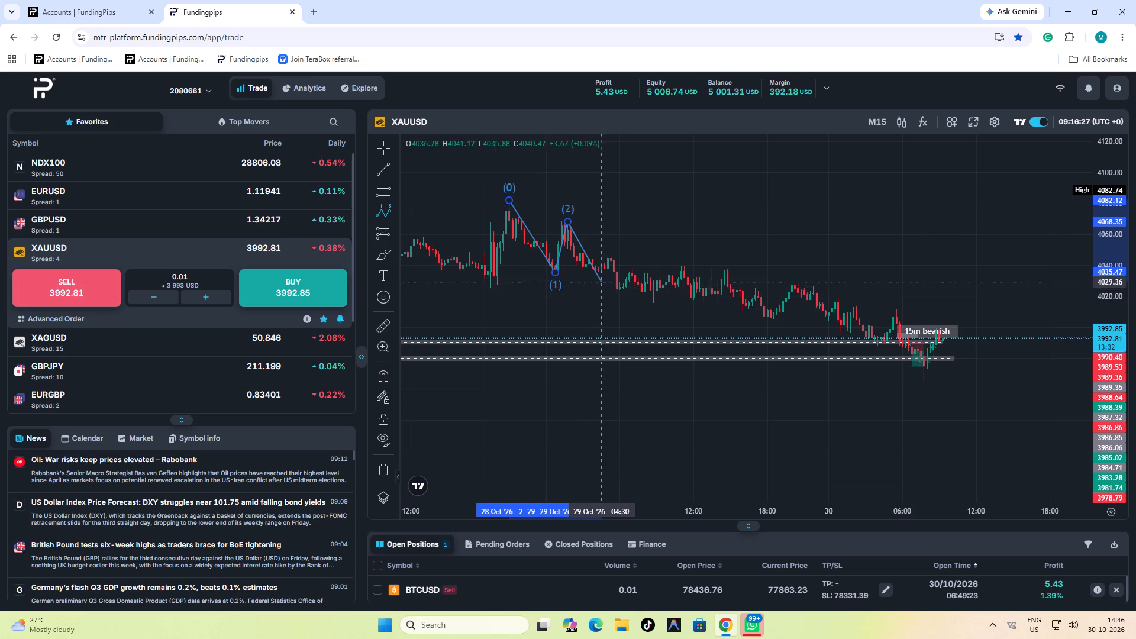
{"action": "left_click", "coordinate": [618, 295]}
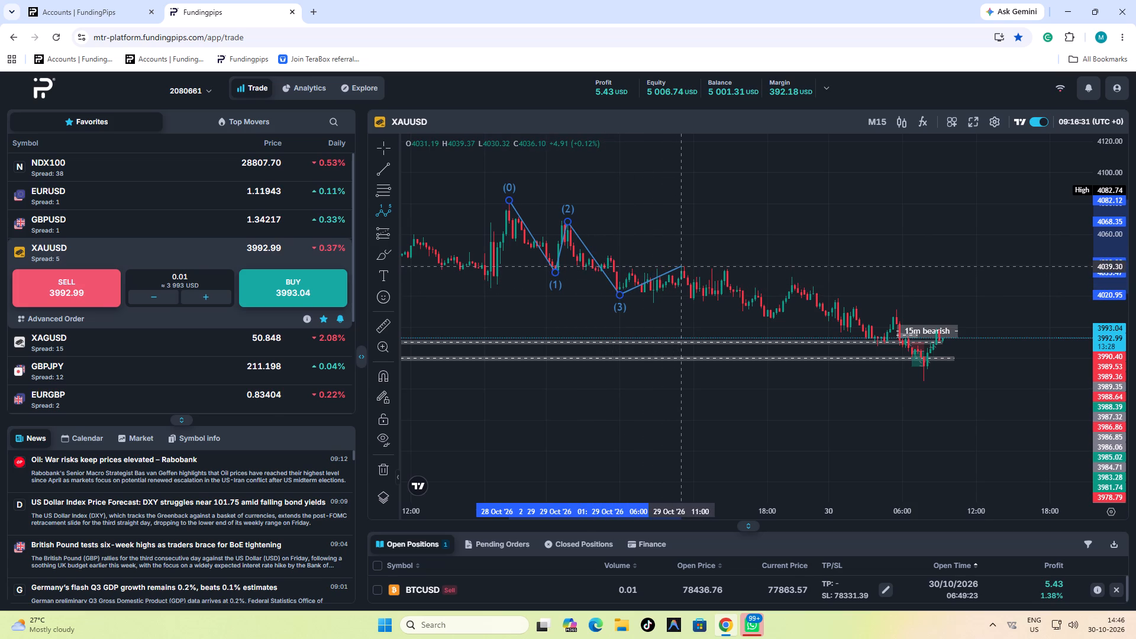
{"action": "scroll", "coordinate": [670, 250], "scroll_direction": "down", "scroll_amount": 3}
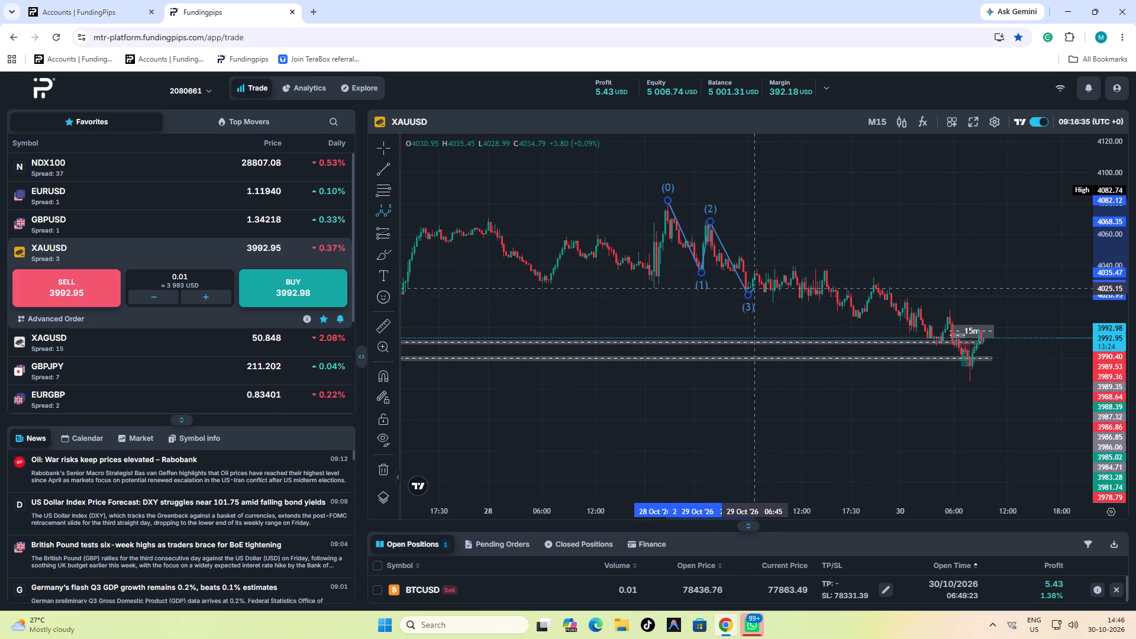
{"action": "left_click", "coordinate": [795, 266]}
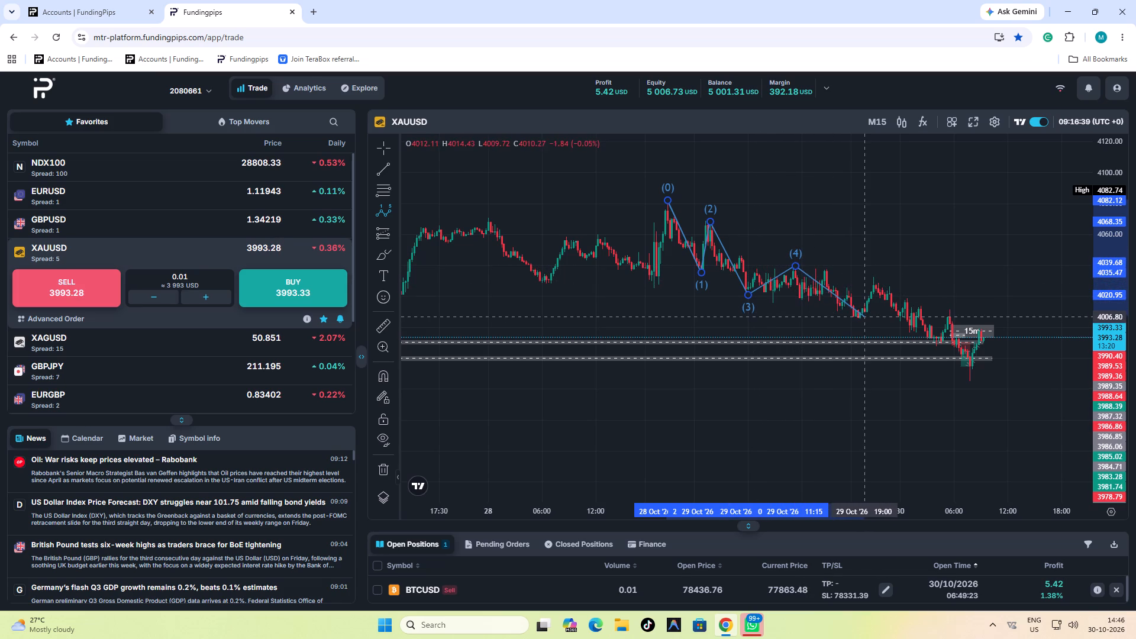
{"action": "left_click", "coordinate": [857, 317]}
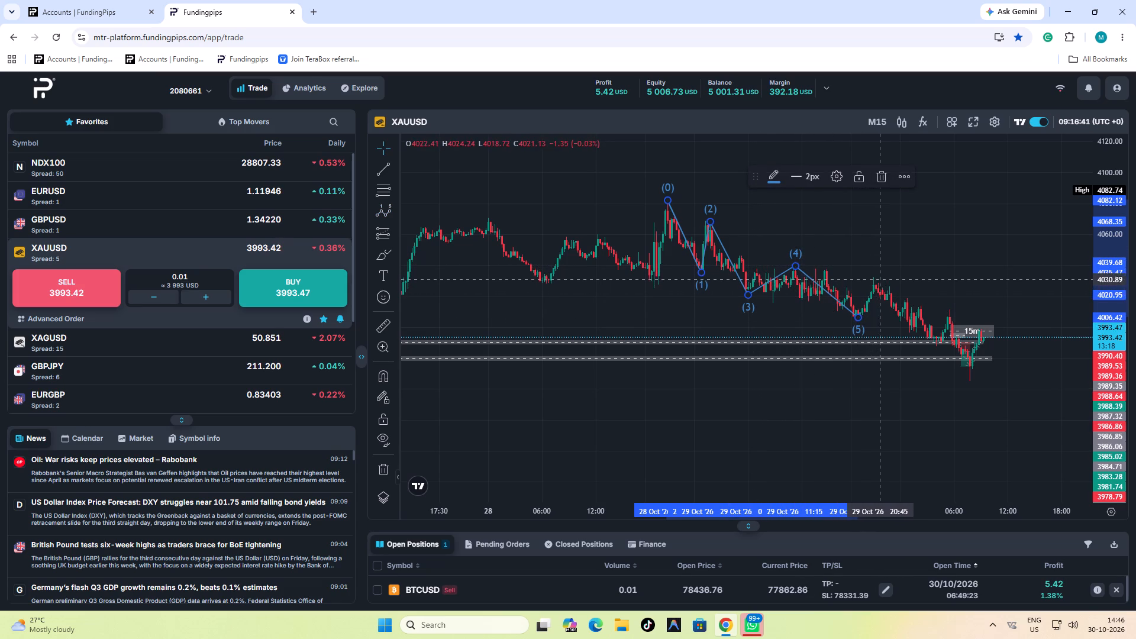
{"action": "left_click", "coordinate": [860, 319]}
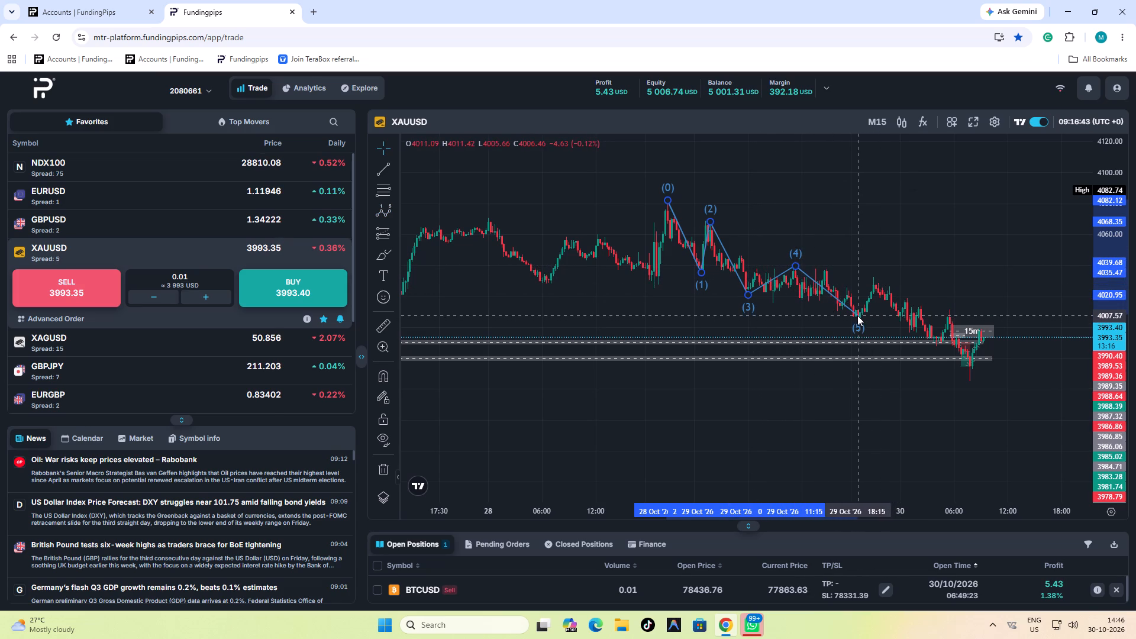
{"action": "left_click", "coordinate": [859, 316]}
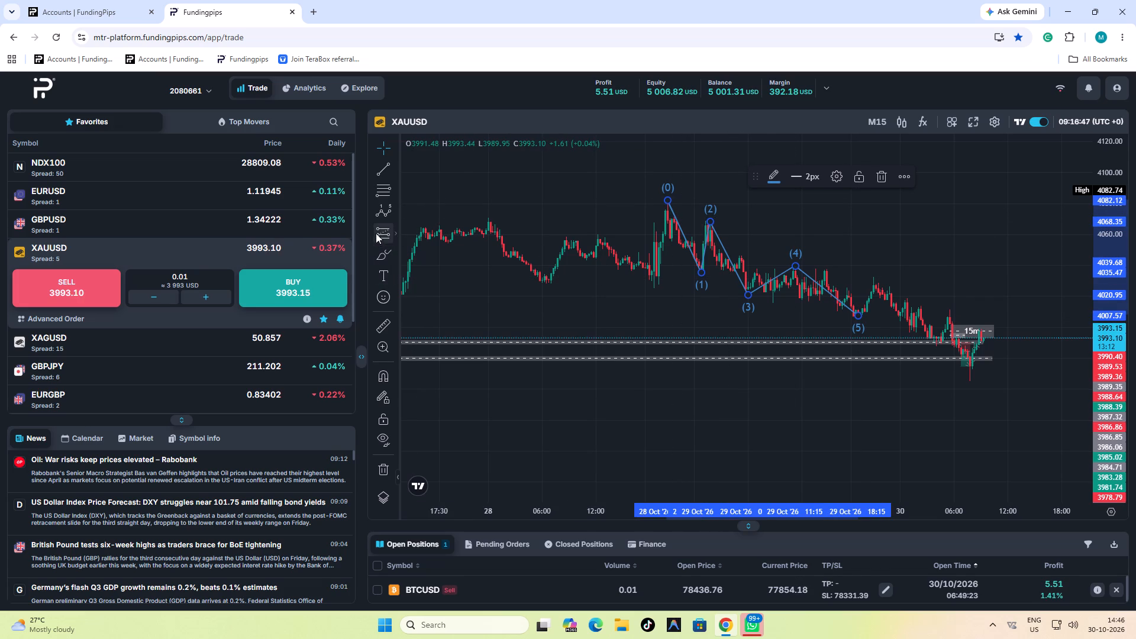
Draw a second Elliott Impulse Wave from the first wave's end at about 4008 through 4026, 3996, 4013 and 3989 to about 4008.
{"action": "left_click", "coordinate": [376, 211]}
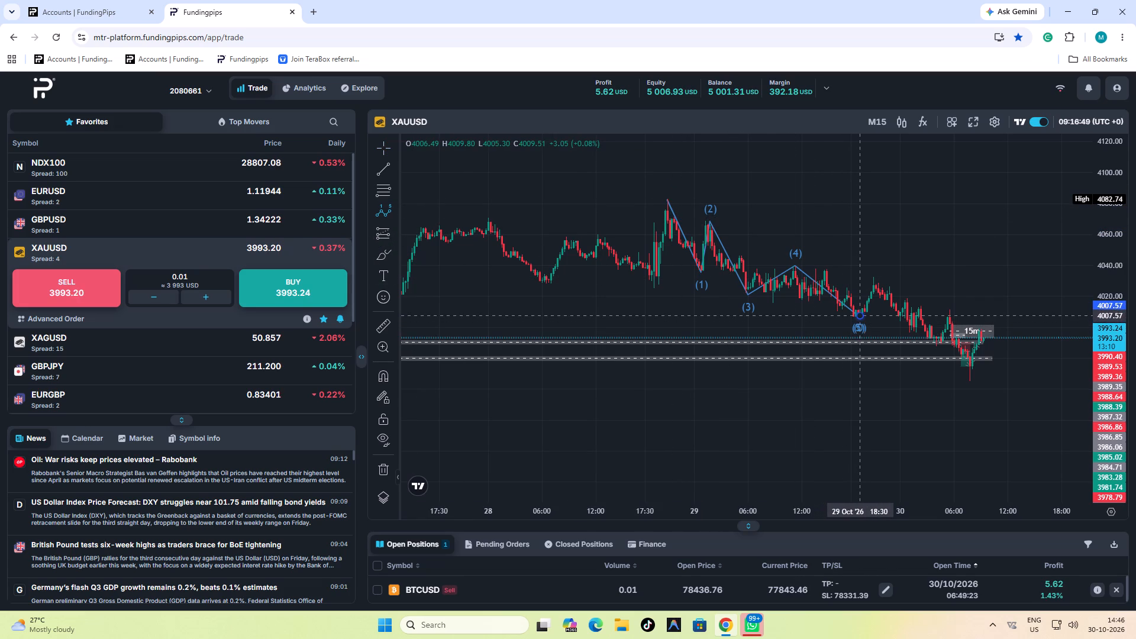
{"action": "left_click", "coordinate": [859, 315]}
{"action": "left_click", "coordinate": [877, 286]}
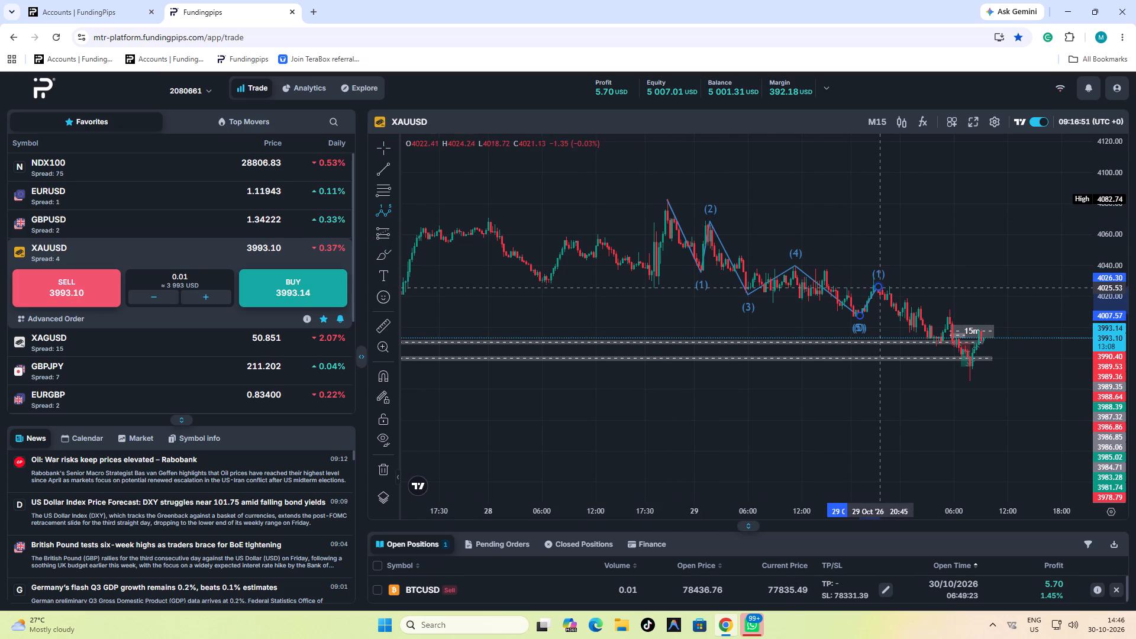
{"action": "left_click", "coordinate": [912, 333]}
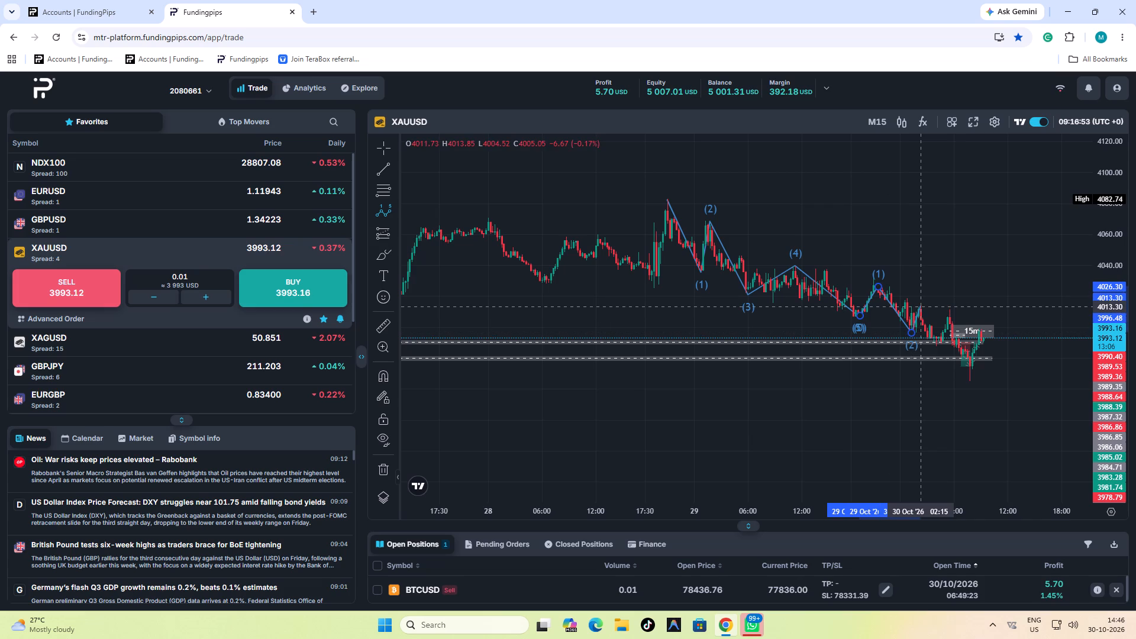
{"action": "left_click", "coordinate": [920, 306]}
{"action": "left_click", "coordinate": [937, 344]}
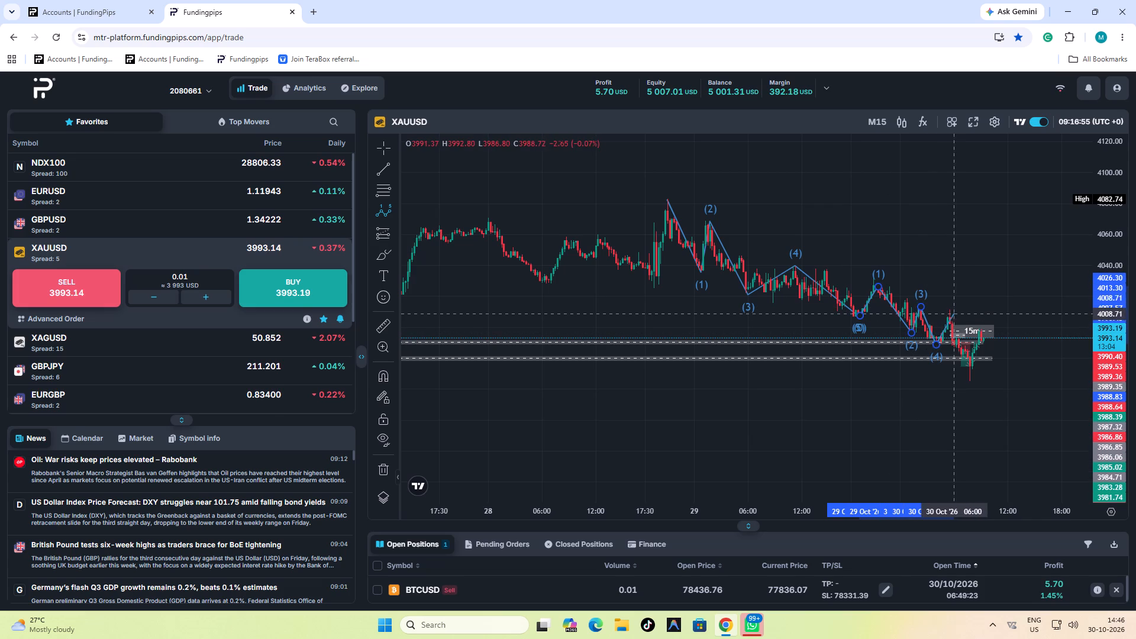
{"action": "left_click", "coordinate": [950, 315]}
Examine the two Elliott waves on the M15 chart against the latest candles, the bearish FVG and the grey zones.
{"action": "scroll", "coordinate": [954, 313], "scroll_direction": "up", "scroll_amount": 4}
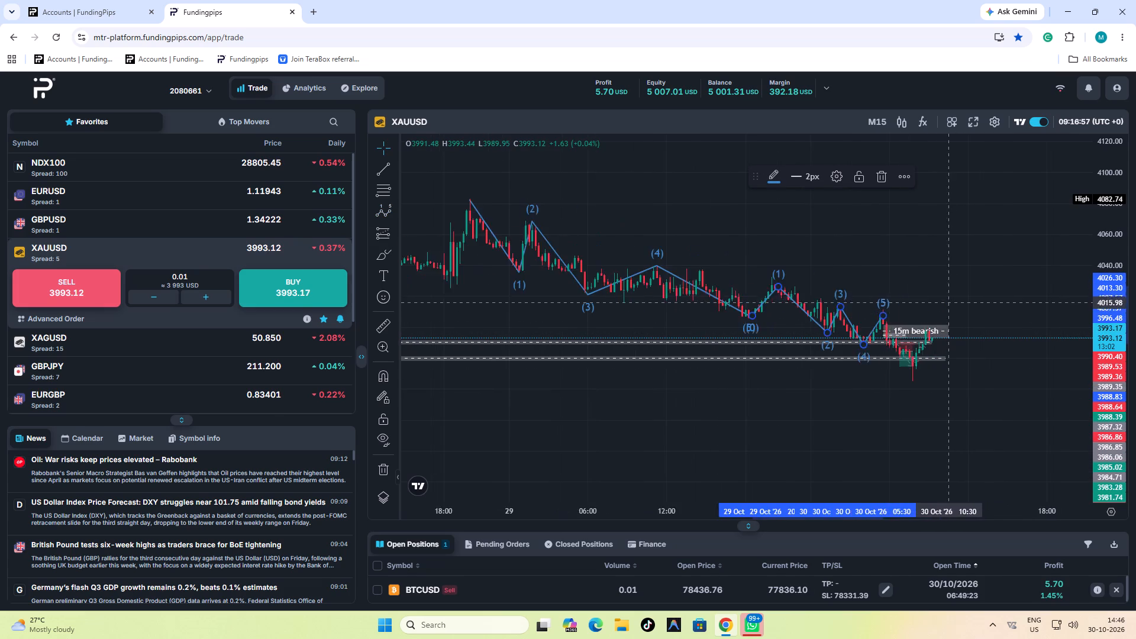
{"action": "scroll", "coordinate": [947, 301], "scroll_direction": "up", "scroll_amount": 4}
{"action": "scroll", "coordinate": [940, 275], "scroll_direction": "down", "scroll_amount": 2}
{"action": "scroll", "coordinate": [940, 275], "scroll_direction": "up", "scroll_amount": 3}
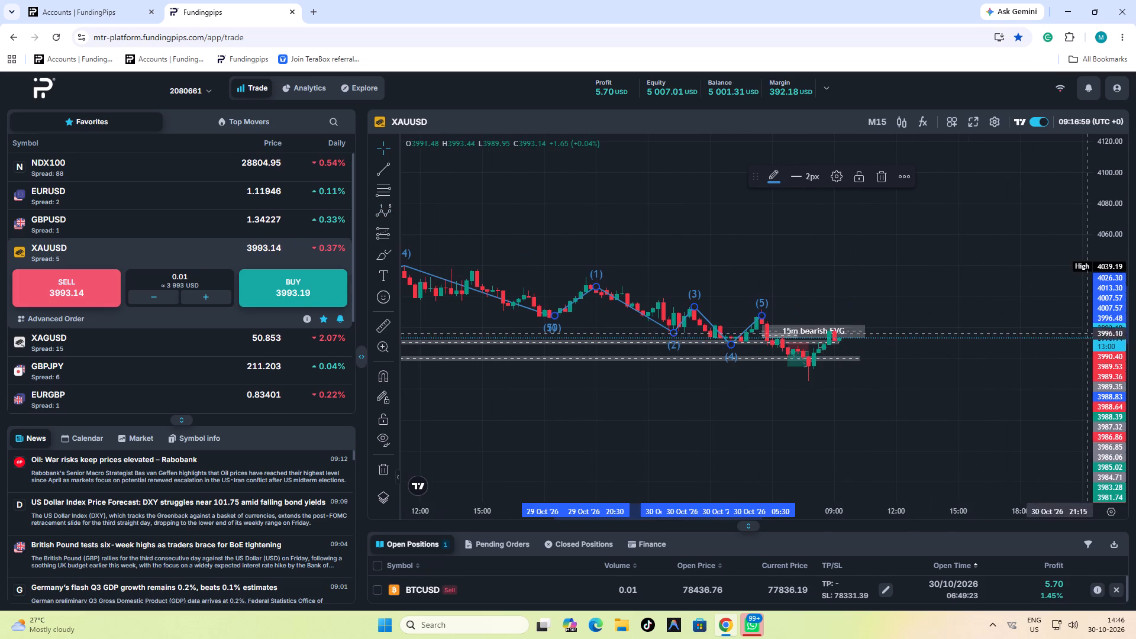
{"action": "left_click_drag", "start_coordinate": [1106, 330], "coordinate": [1112, 182]}
{"action": "left_click_drag", "start_coordinate": [1121, 363], "coordinate": [1111, 231]}
{"action": "scroll", "coordinate": [996, 277], "scroll_direction": "down", "scroll_amount": 4}
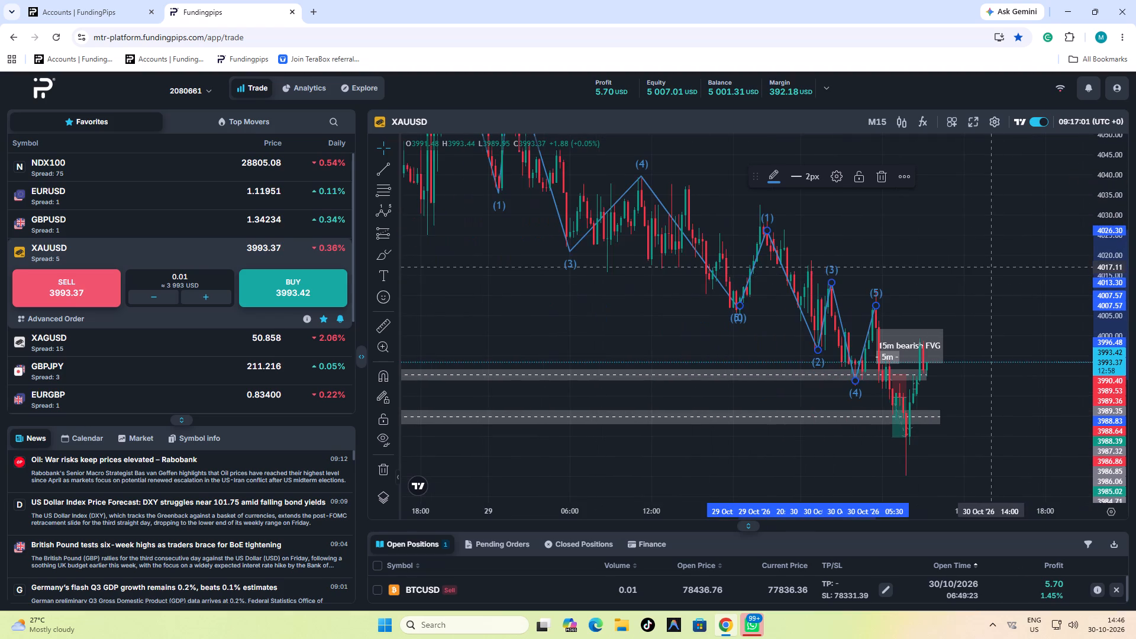
{"action": "scroll", "coordinate": [990, 266], "scroll_direction": "up", "scroll_amount": 1}
Switch the XAUUSD chart's time interval to H1.
{"action": "left_click", "coordinate": [867, 127]}
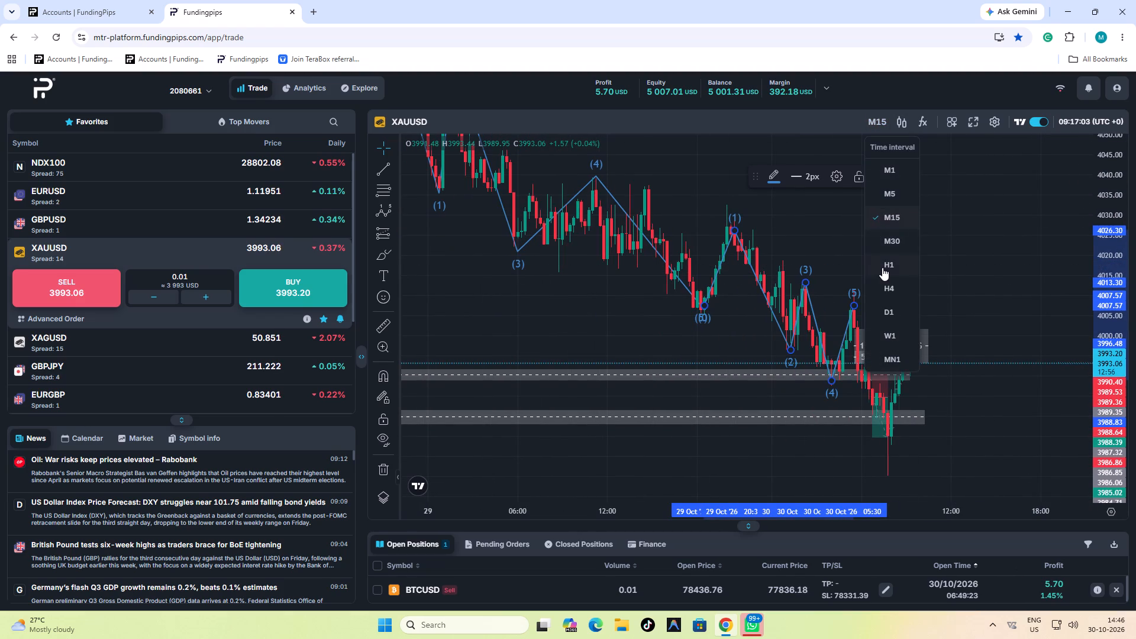
{"action": "left_click", "coordinate": [882, 267]}
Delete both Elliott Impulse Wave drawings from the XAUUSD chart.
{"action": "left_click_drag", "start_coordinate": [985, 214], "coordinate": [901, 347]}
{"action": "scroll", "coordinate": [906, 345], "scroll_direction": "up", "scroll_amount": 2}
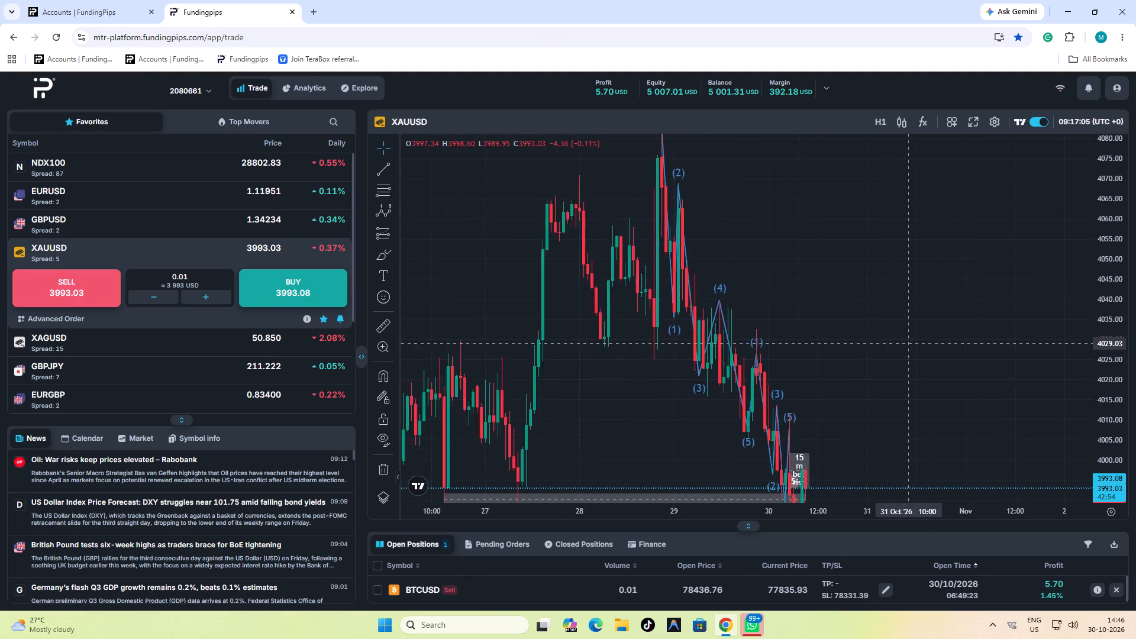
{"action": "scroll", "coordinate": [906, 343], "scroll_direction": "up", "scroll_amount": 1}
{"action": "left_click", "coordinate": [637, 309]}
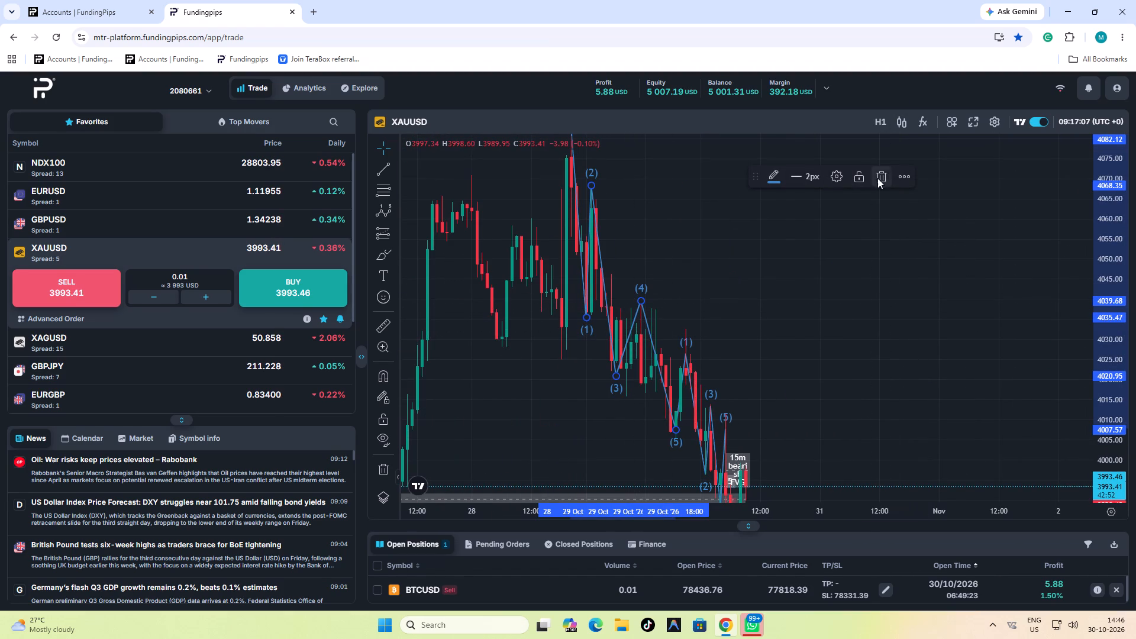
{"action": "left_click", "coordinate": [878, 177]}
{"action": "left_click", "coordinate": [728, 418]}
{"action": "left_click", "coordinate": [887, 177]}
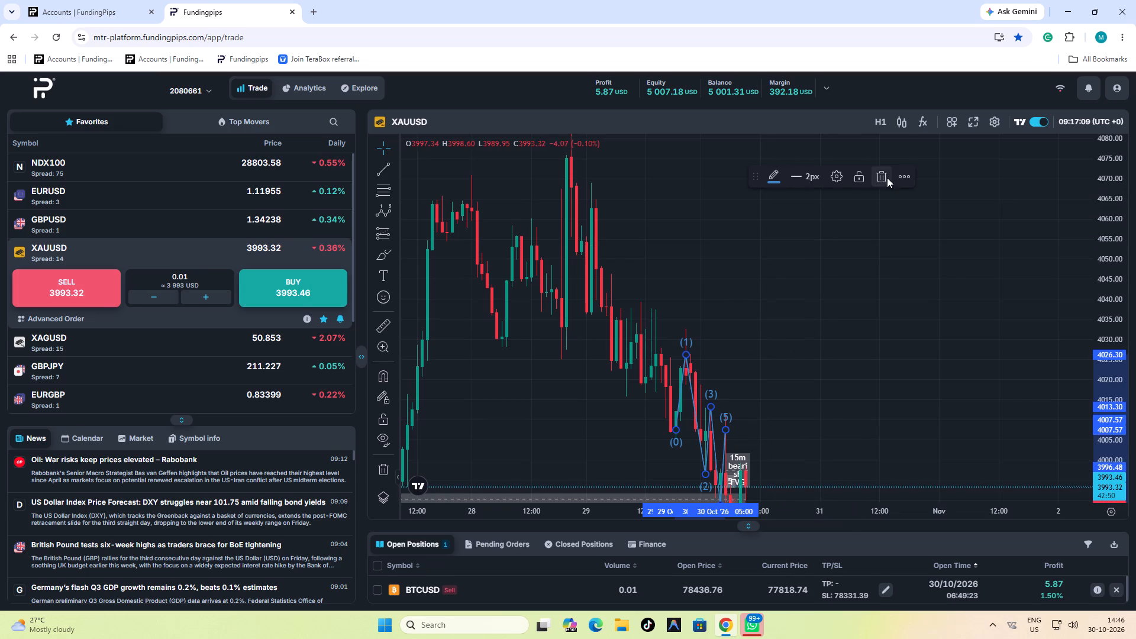
Examine the XAUUSD H1 price structure since 25 October around the grey zones and the bearish FVG.
{"action": "scroll", "coordinate": [733, 319], "scroll_direction": "up", "scroll_amount": 8}
{"action": "left_click_drag", "start_coordinate": [677, 309], "coordinate": [1036, 241]}
{"action": "left_click_drag", "start_coordinate": [1115, 207], "coordinate": [1112, 233]}
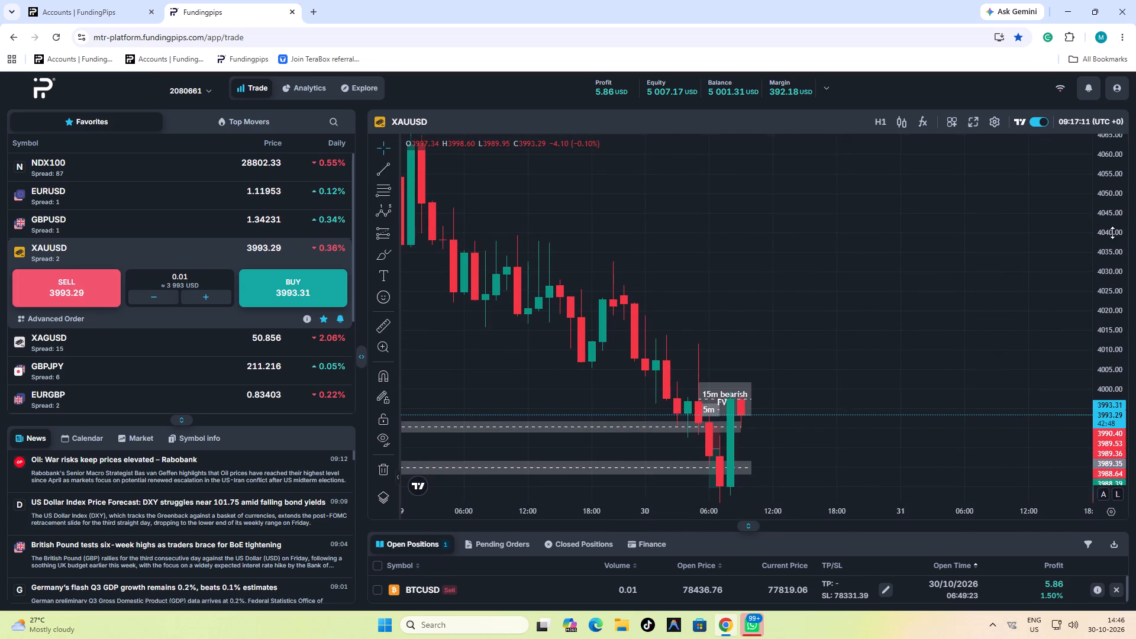
{"action": "left_click_drag", "start_coordinate": [1112, 233], "coordinate": [1092, 359]}
{"action": "scroll", "coordinate": [929, 349], "scroll_direction": "down", "scroll_amount": 6}
{"action": "left_click_drag", "start_coordinate": [956, 239], "coordinate": [963, 305]}
{"action": "scroll", "coordinate": [963, 297], "scroll_direction": "down", "scroll_amount": 5}
{"action": "scroll", "coordinate": [963, 293], "scroll_direction": "up", "scroll_amount": 4}
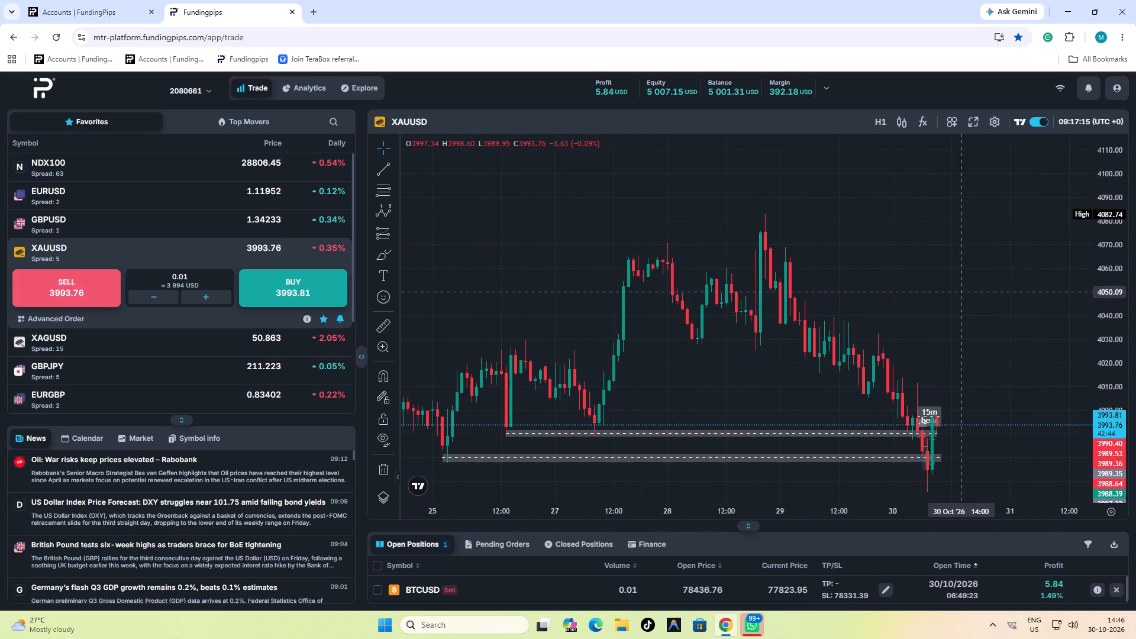
Switch the XAUUSD chart's time interval to M15.
{"action": "scroll", "coordinate": [961, 292], "scroll_direction": "up", "scroll_amount": 1}
{"action": "scroll", "coordinate": [961, 287], "scroll_direction": "down", "scroll_amount": 6}
{"action": "scroll", "coordinate": [925, 299], "scroll_direction": "up", "scroll_amount": 3}
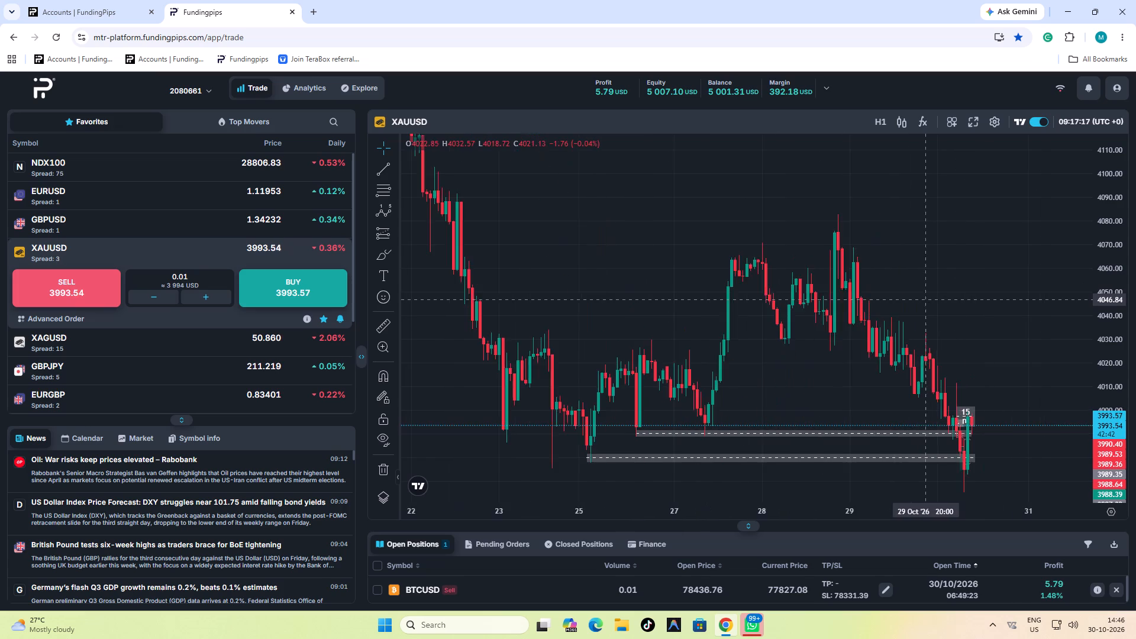
{"action": "scroll", "coordinate": [924, 291], "scroll_direction": "up", "scroll_amount": 10}
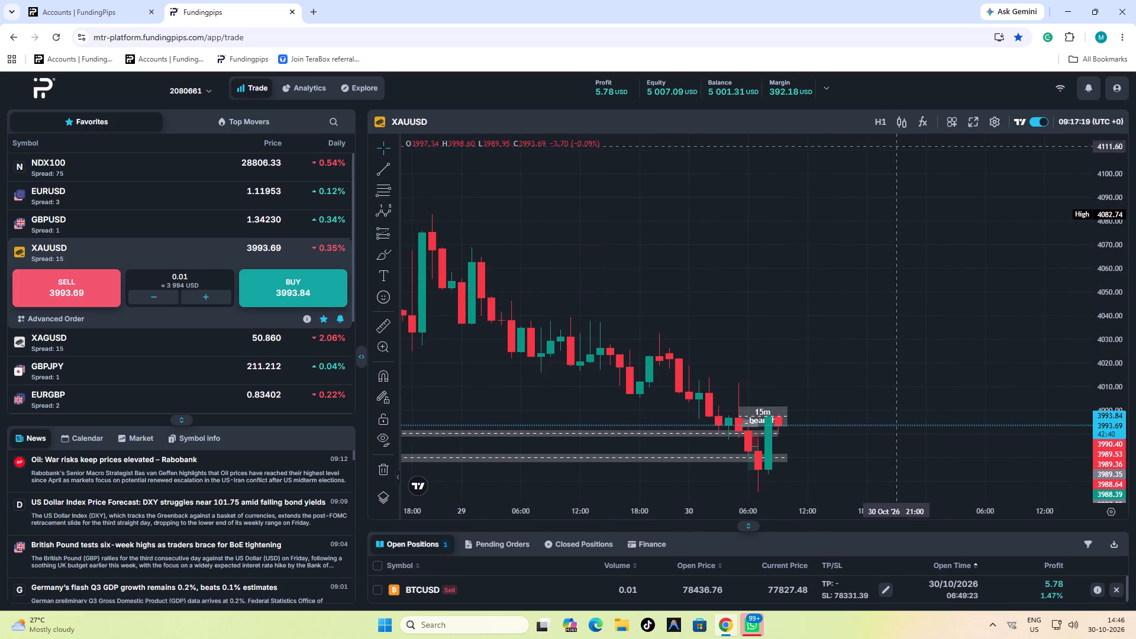
{"action": "left_click", "coordinate": [878, 123]}
{"action": "left_click", "coordinate": [890, 220]}
Examine the XAUUSD M15 candles against the 15m bearish FVG, the 5m bearish FVG and the two grey zones.
{"action": "scroll", "coordinate": [873, 406], "scroll_direction": "up", "scroll_amount": 1}
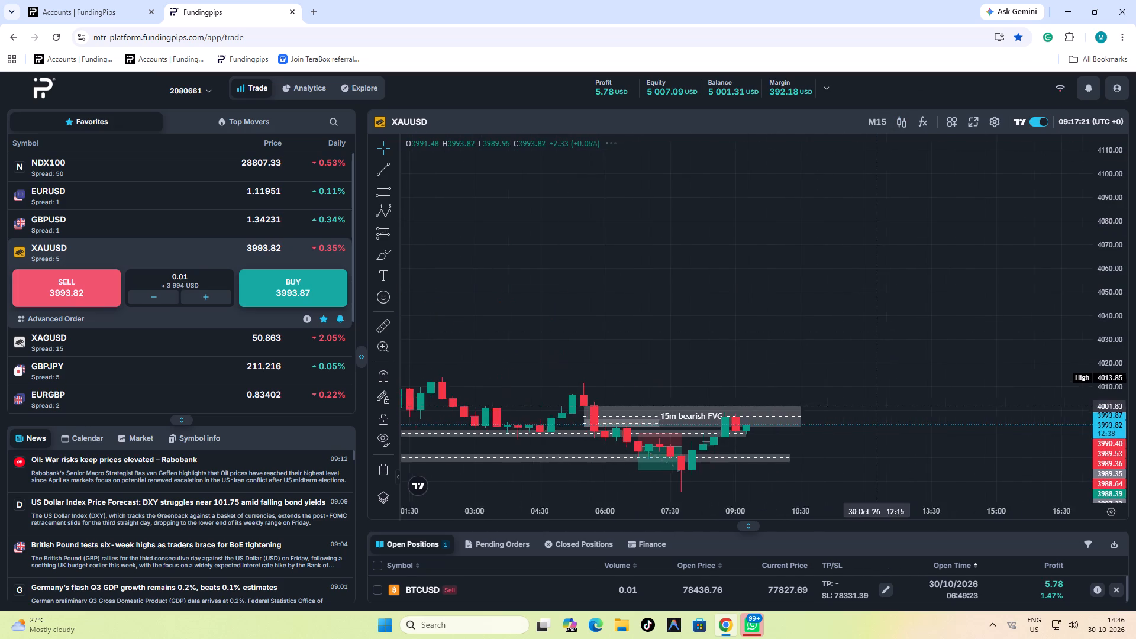
{"action": "scroll", "coordinate": [873, 406], "scroll_direction": "up", "scroll_amount": 2}
{"action": "left_click_drag", "start_coordinate": [1114, 398], "coordinate": [1109, 144]}
{"action": "scroll", "coordinate": [989, 246], "scroll_direction": "down", "scroll_amount": 4}
{"action": "left_click_drag", "start_coordinate": [968, 340], "coordinate": [876, 46]}
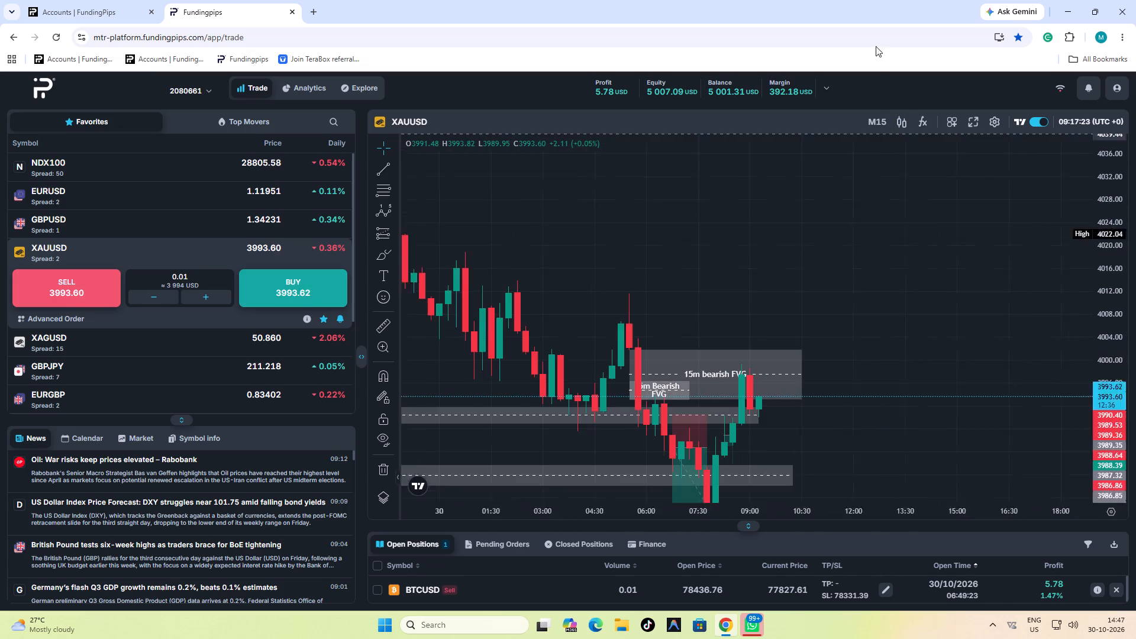
{"action": "left_click_drag", "start_coordinate": [876, 46], "coordinate": [873, 33]}
{"action": "scroll", "coordinate": [824, 343], "scroll_direction": "down", "scroll_amount": 2}
{"action": "left_click_drag", "start_coordinate": [896, 364], "coordinate": [895, 314]}
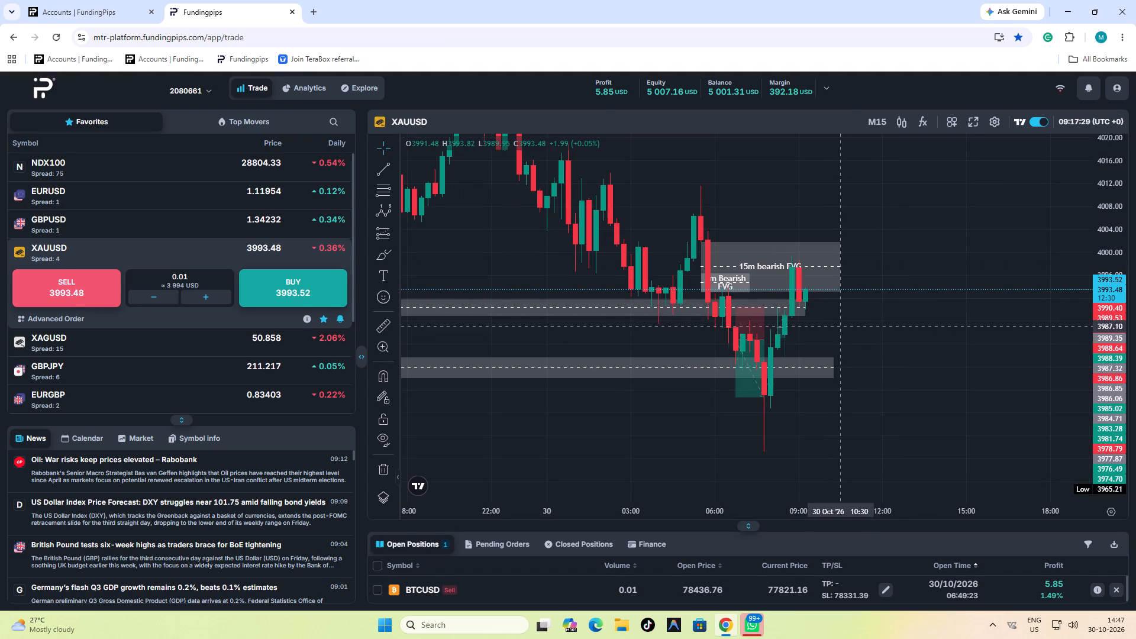
{"action": "scroll", "coordinate": [908, 252], "scroll_direction": "down", "scroll_amount": 3}
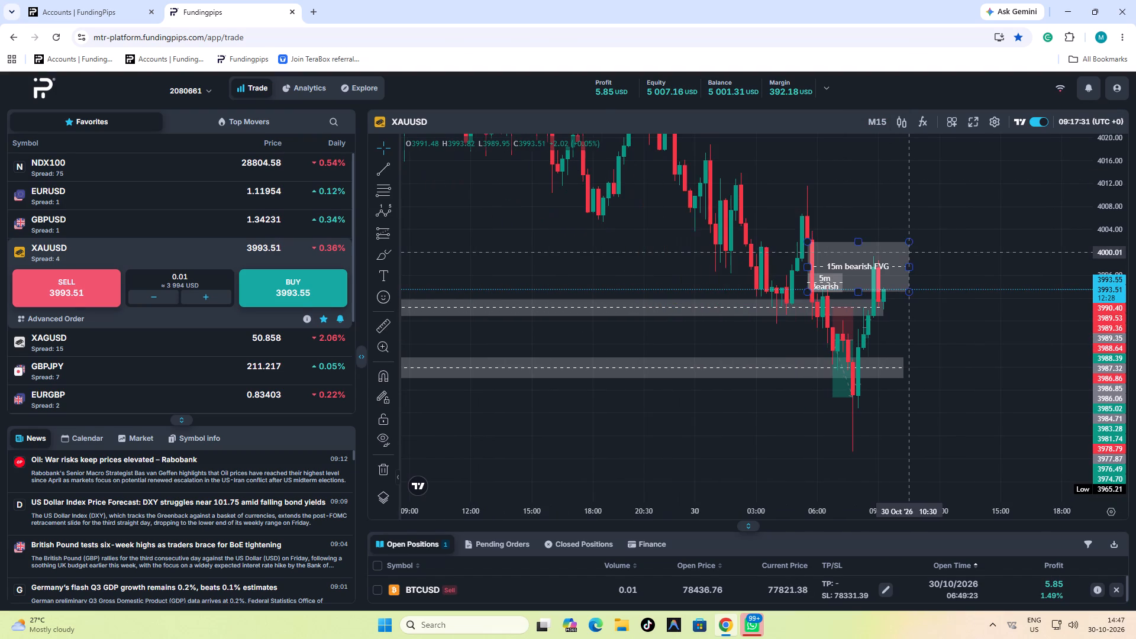
{"action": "left_click_drag", "start_coordinate": [935, 181], "coordinate": [876, 260]}
{"action": "left_click", "coordinate": [876, 260]}
Switch the XAUUSD chart's time interval to M5.
{"action": "left_click", "coordinate": [872, 121]}
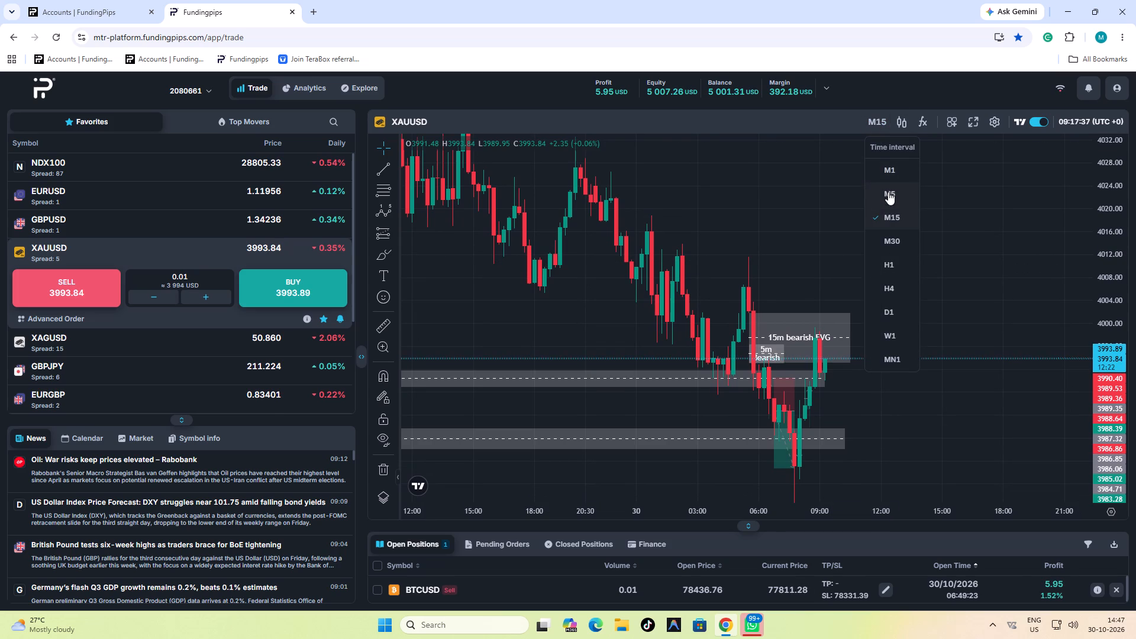
{"action": "left_click", "coordinate": [888, 192]}
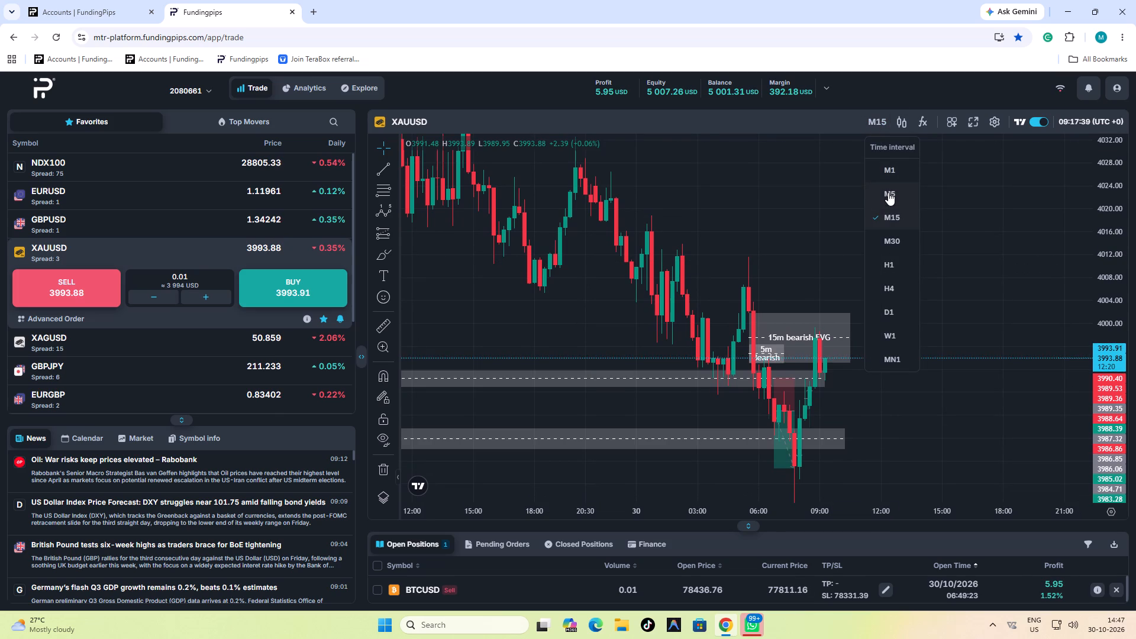
Examine the XAUUSD M5 candles on 30 October around the 15m and 5m bearish FVGs and the grey zones.
{"action": "left_click_drag", "start_coordinate": [1118, 372], "coordinate": [1106, 321]}
{"action": "scroll", "coordinate": [948, 283], "scroll_direction": "down", "scroll_amount": 4}
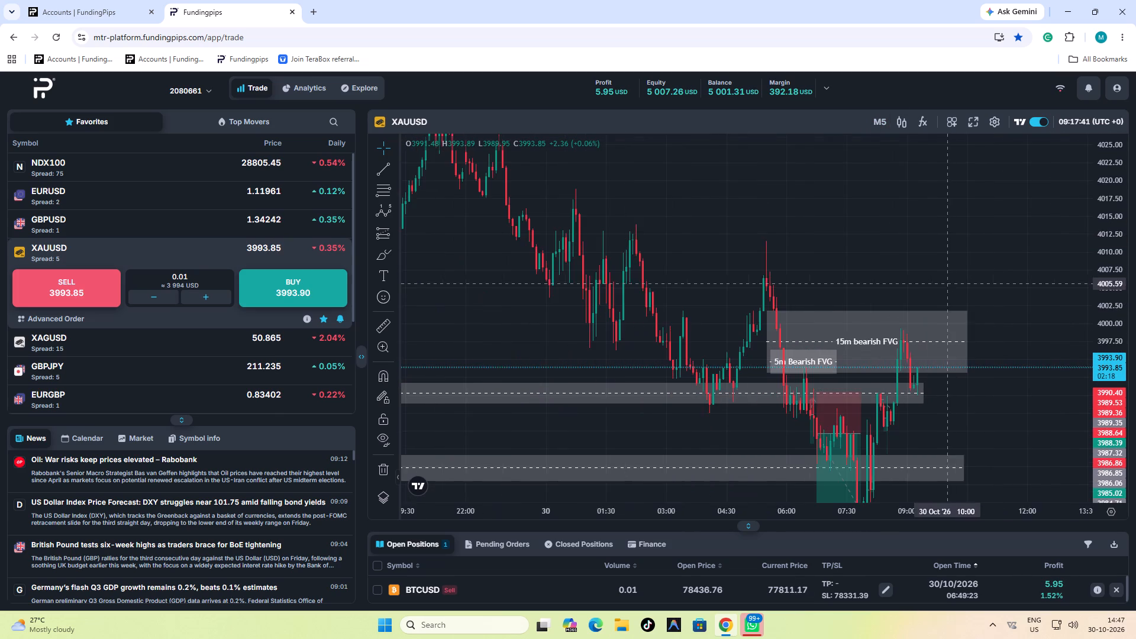
{"action": "left_click_drag", "start_coordinate": [1046, 245], "coordinate": [948, 183]}
{"action": "scroll", "coordinate": [940, 258], "scroll_direction": "up", "scroll_amount": 4}
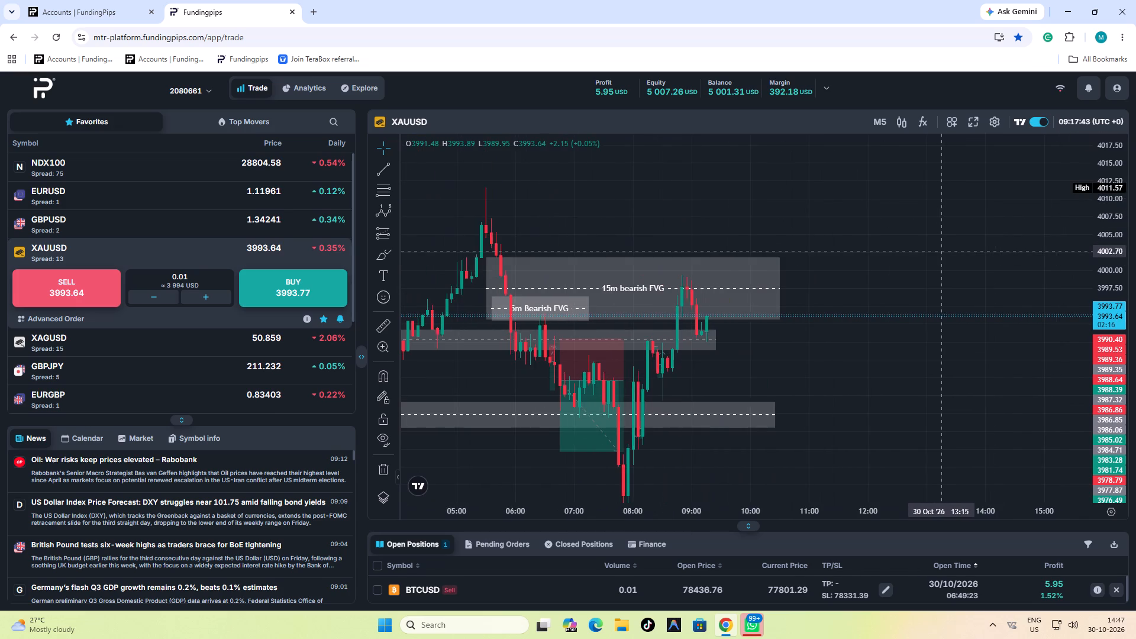
{"action": "scroll", "coordinate": [931, 259], "scroll_direction": "up", "scroll_amount": 3}
{"action": "left_click_drag", "start_coordinate": [863, 270], "coordinate": [969, 197]}
{"action": "scroll", "coordinate": [971, 196], "scroll_direction": "down", "scroll_amount": 1}
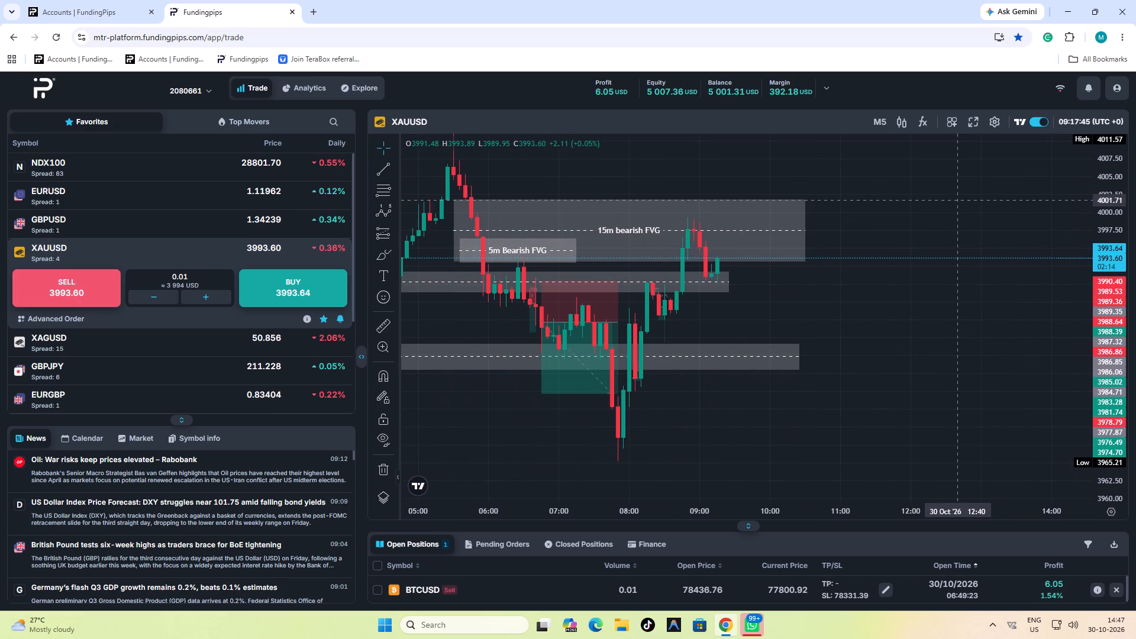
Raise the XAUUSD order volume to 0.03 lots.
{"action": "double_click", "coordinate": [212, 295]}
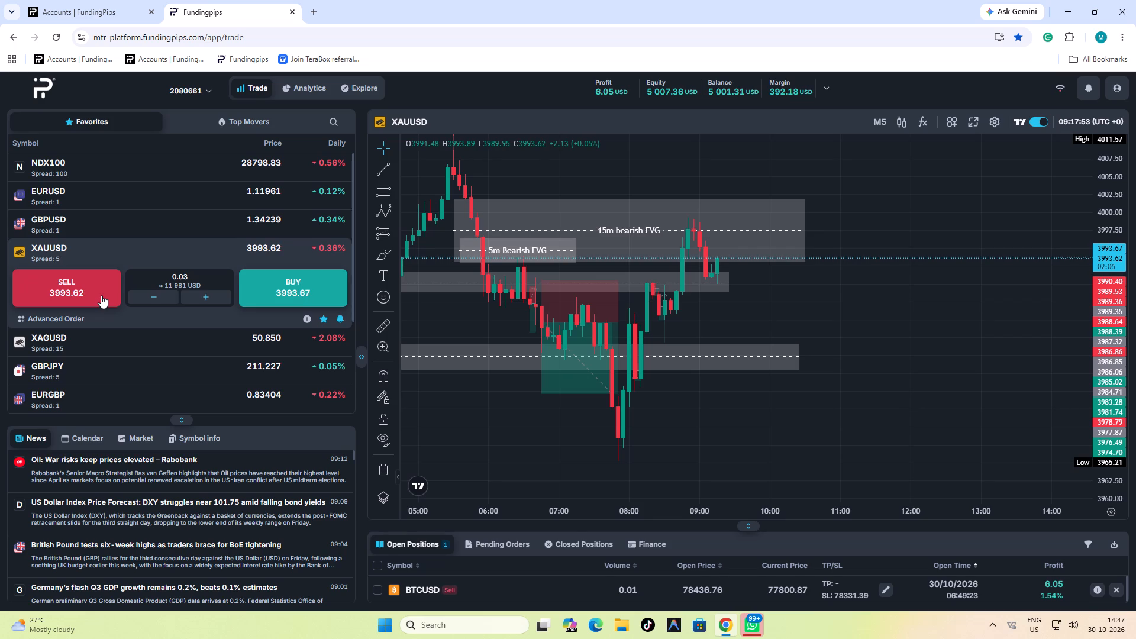
Switch to the FundingPips account dashboard and examine the score, balance and equity, win statistics and trading objectives.
{"action": "scroll", "coordinate": [588, 333], "scroll_direction": "down", "scroll_amount": 2}
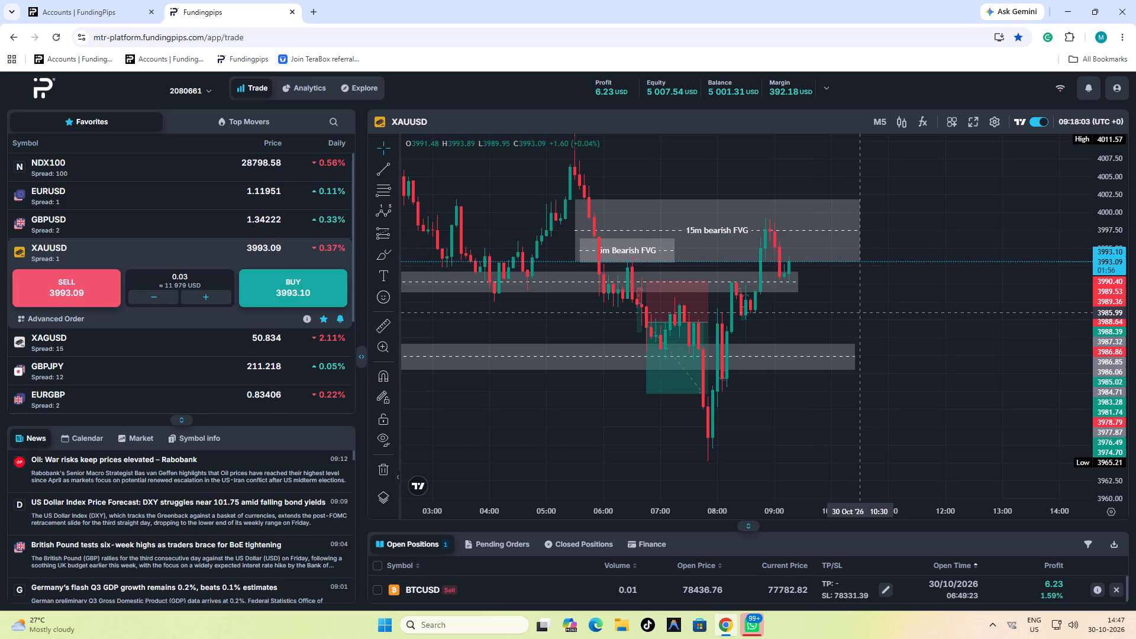
{"action": "scroll", "coordinate": [867, 303], "scroll_direction": "down", "scroll_amount": 1}
{"action": "left_click", "coordinate": [11, 0]}
{"action": "left_click", "coordinate": [43, 0]}
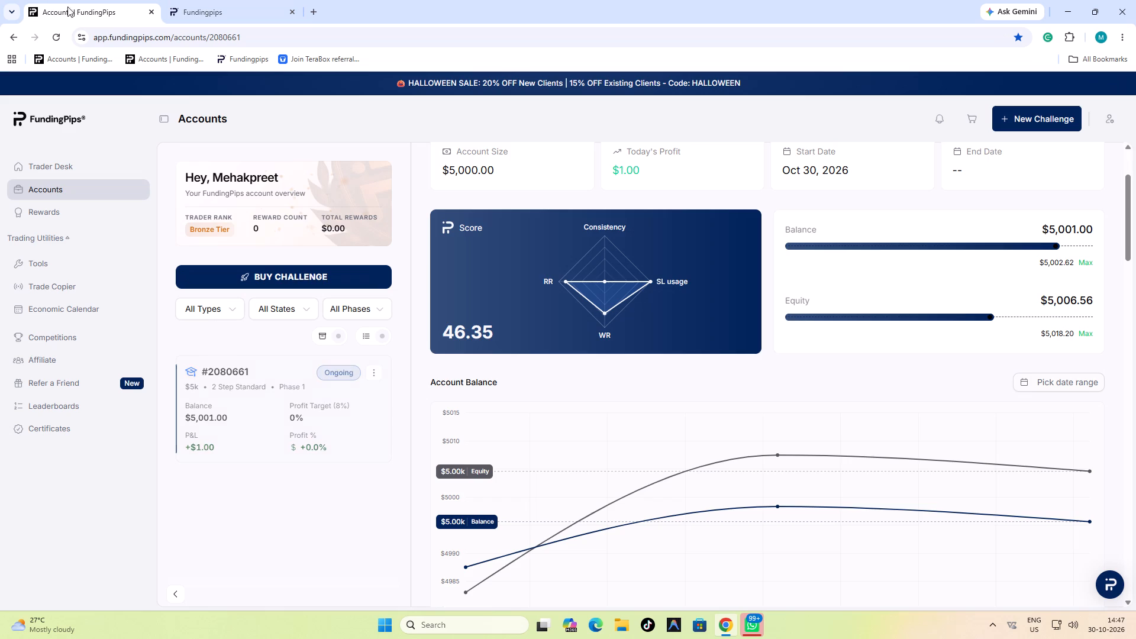
{"action": "scroll", "coordinate": [667, 191], "scroll_direction": "down", "scroll_amount": 1}
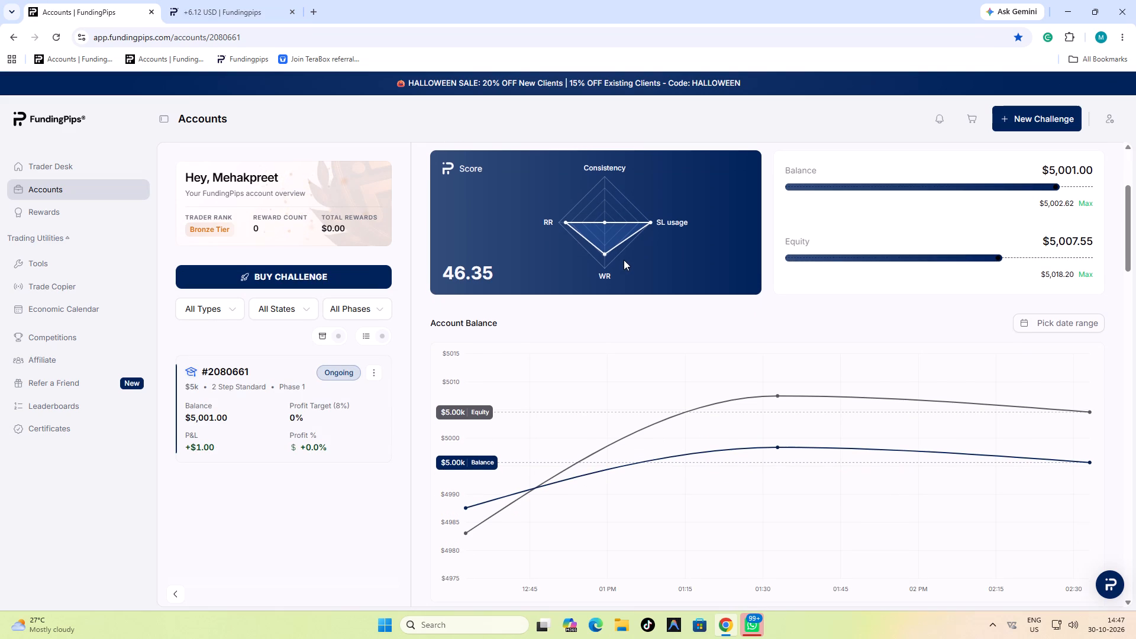
{"action": "scroll", "coordinate": [678, 293], "scroll_direction": "up", "scroll_amount": 1}
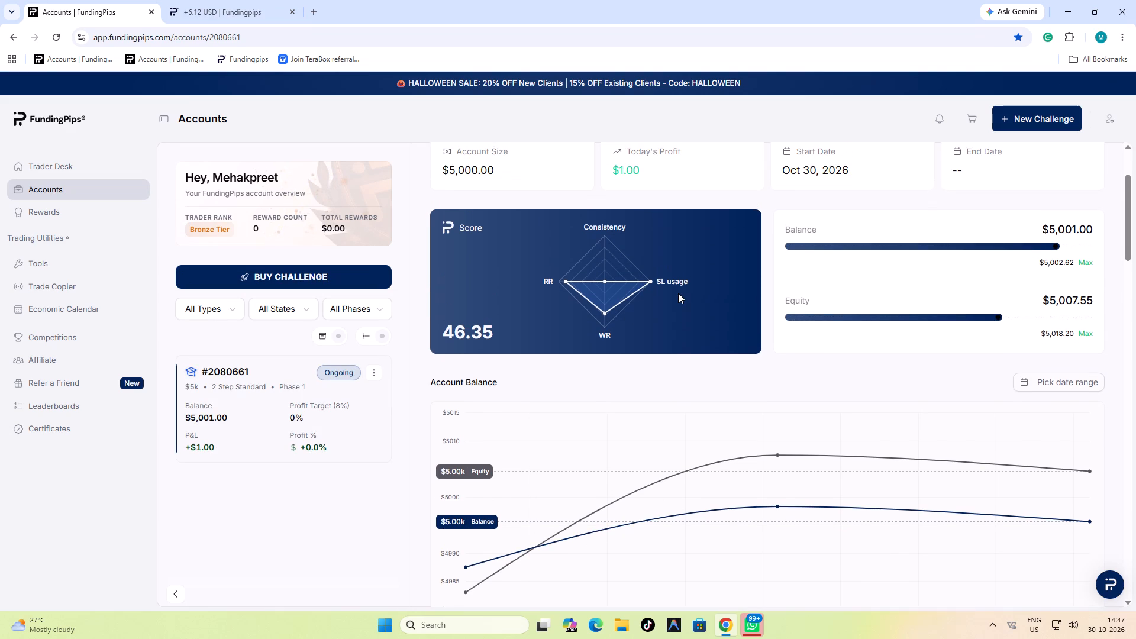
{"action": "scroll", "coordinate": [678, 293], "scroll_direction": "up", "scroll_amount": 3}
{"action": "scroll", "coordinate": [557, 299], "scroll_direction": "up", "scroll_amount": 2}
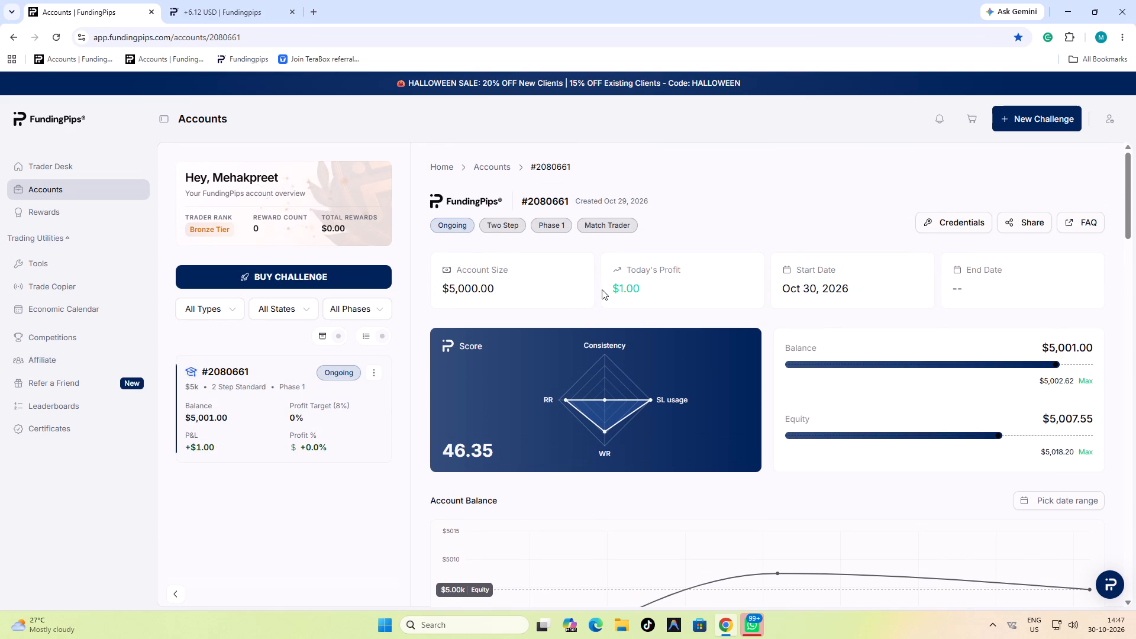
{"action": "scroll", "coordinate": [602, 289], "scroll_direction": "down", "scroll_amount": 8}
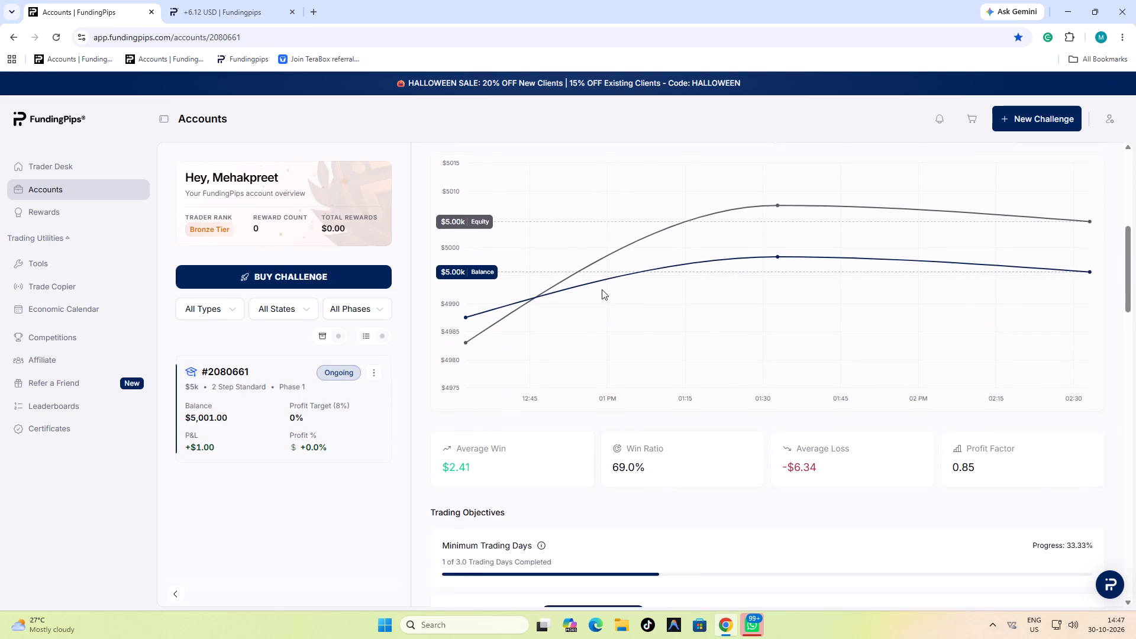
{"action": "scroll", "coordinate": [630, 366], "scroll_direction": "down", "scroll_amount": 1}
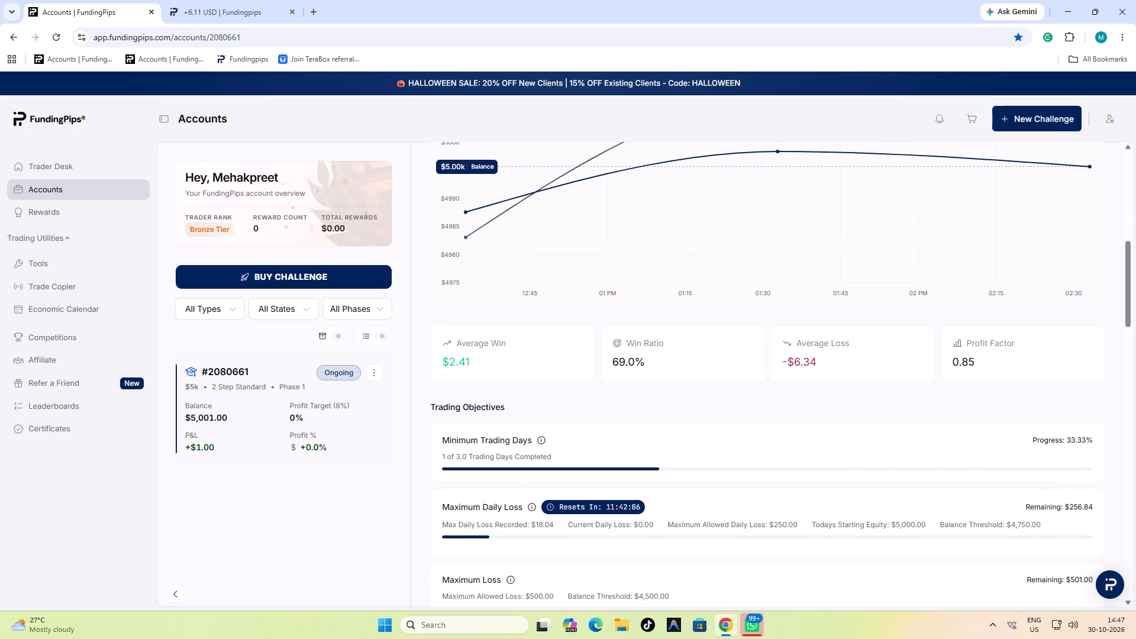
Examine the dashboard's October 2026 calendar, short and long analysis, instrument charts and the trading history.
{"action": "scroll", "coordinate": [630, 362], "scroll_direction": "down", "scroll_amount": 9}
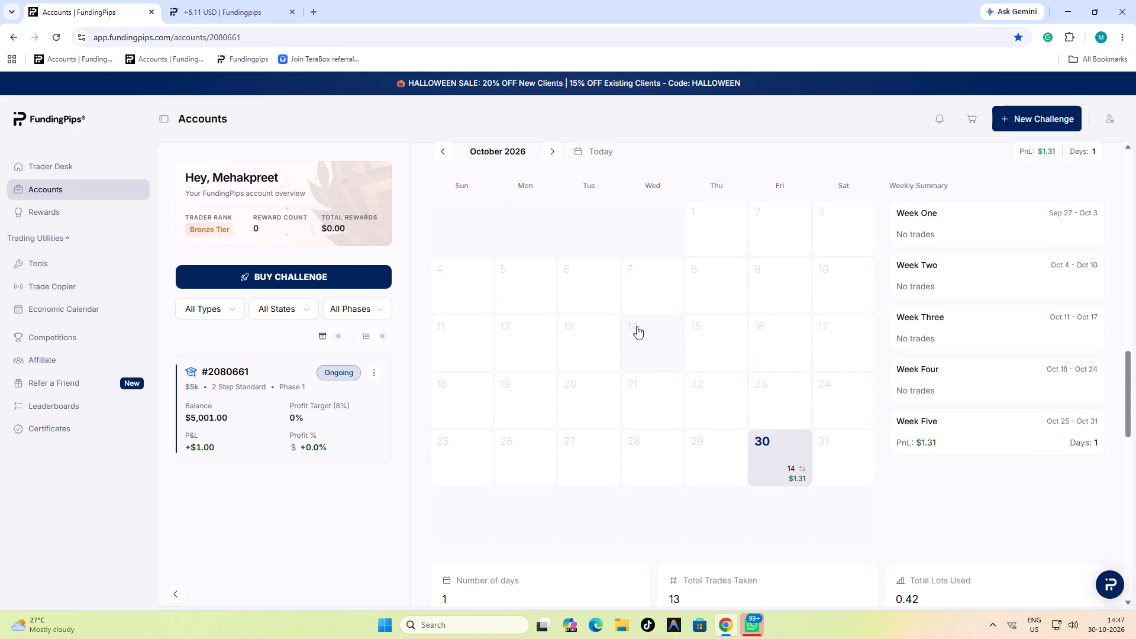
{"action": "scroll", "coordinate": [636, 321], "scroll_direction": "down", "scroll_amount": 7}
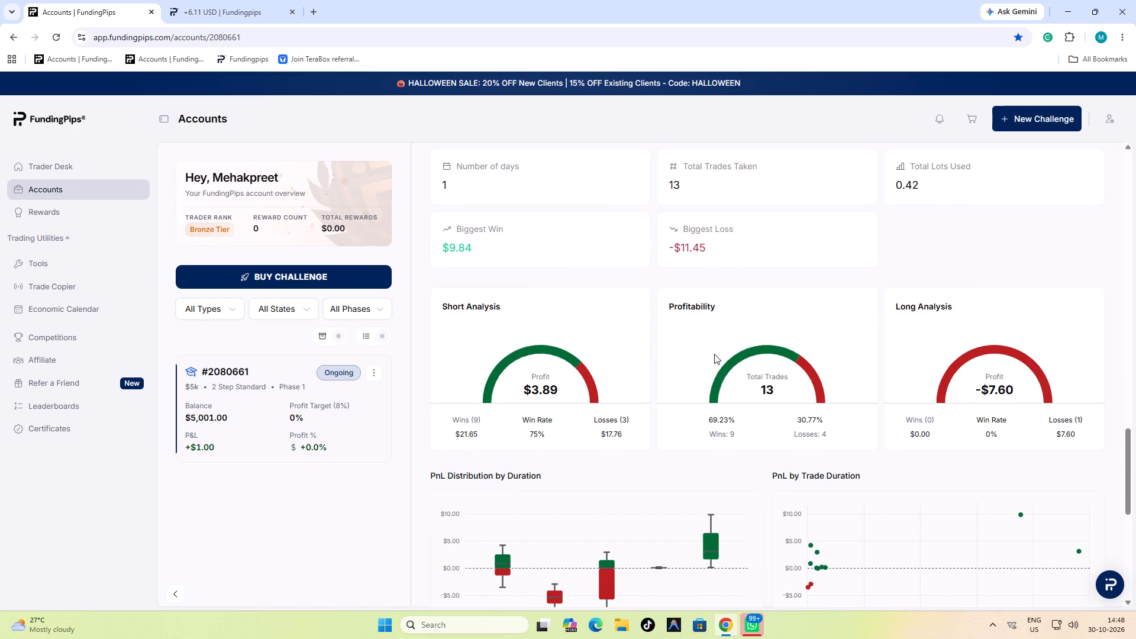
{"action": "scroll", "coordinate": [750, 395], "scroll_direction": "down", "scroll_amount": 7}
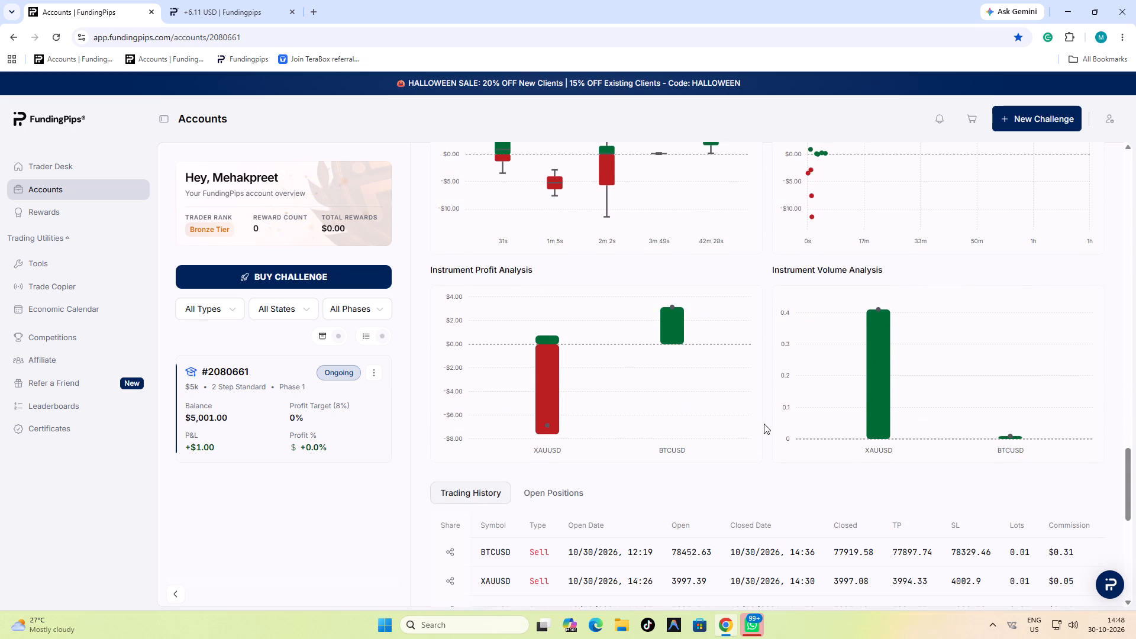
{"action": "scroll", "coordinate": [764, 424], "scroll_direction": "down", "scroll_amount": 7}
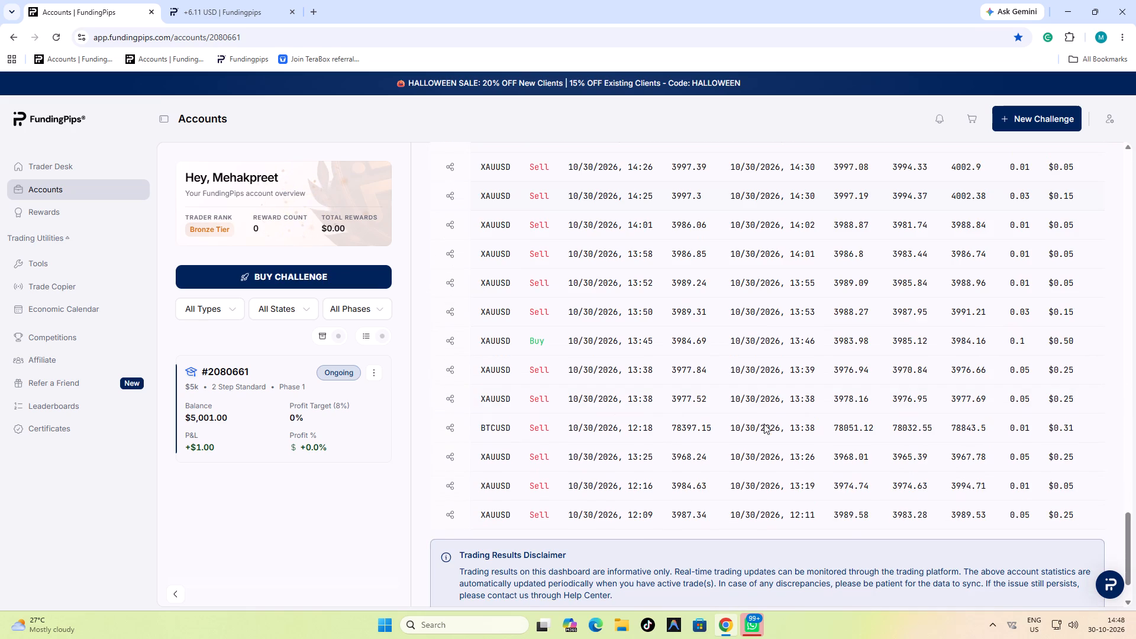
{"action": "scroll", "coordinate": [764, 424], "scroll_direction": "up", "scroll_amount": 1}
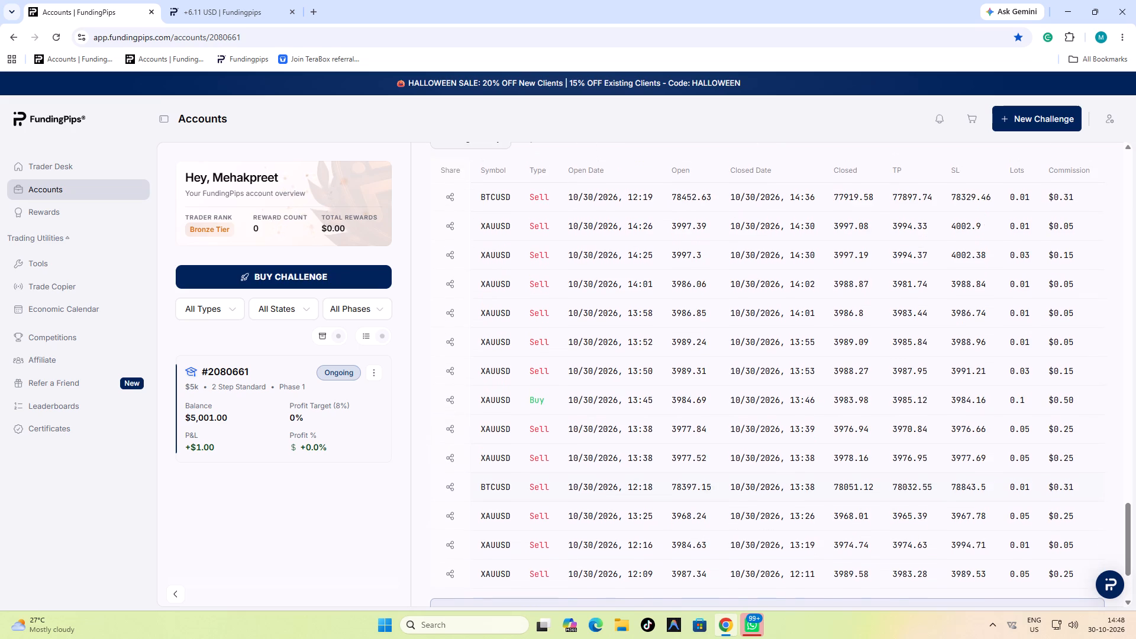
{"action": "scroll", "coordinate": [764, 424], "scroll_direction": "up", "scroll_amount": 2}
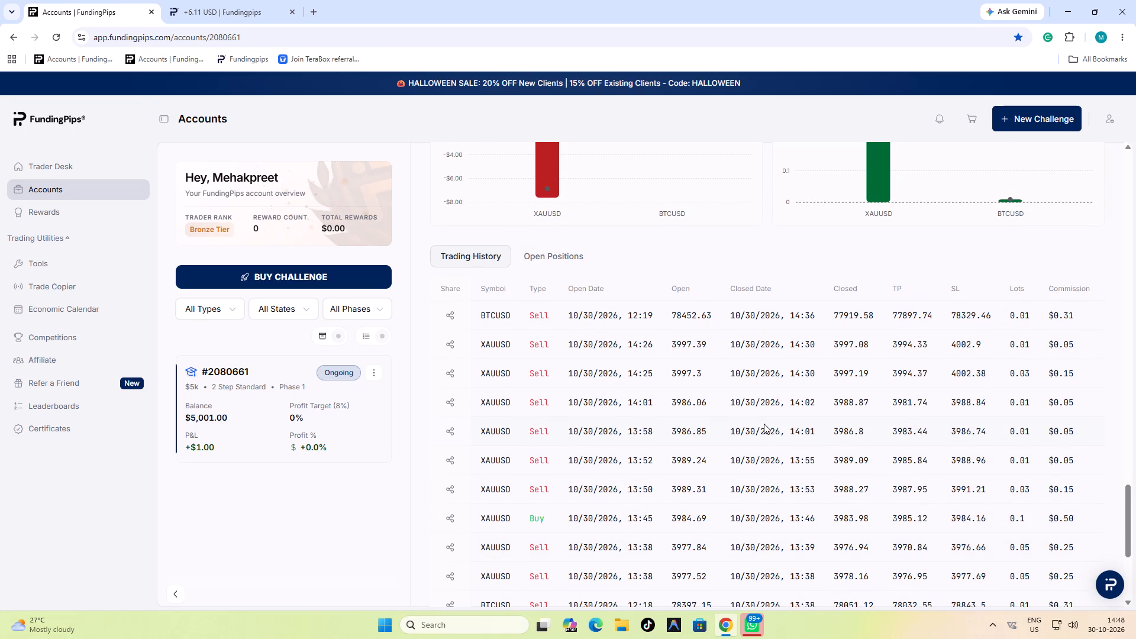
{"action": "scroll", "coordinate": [764, 424], "scroll_direction": "down", "scroll_amount": 5}
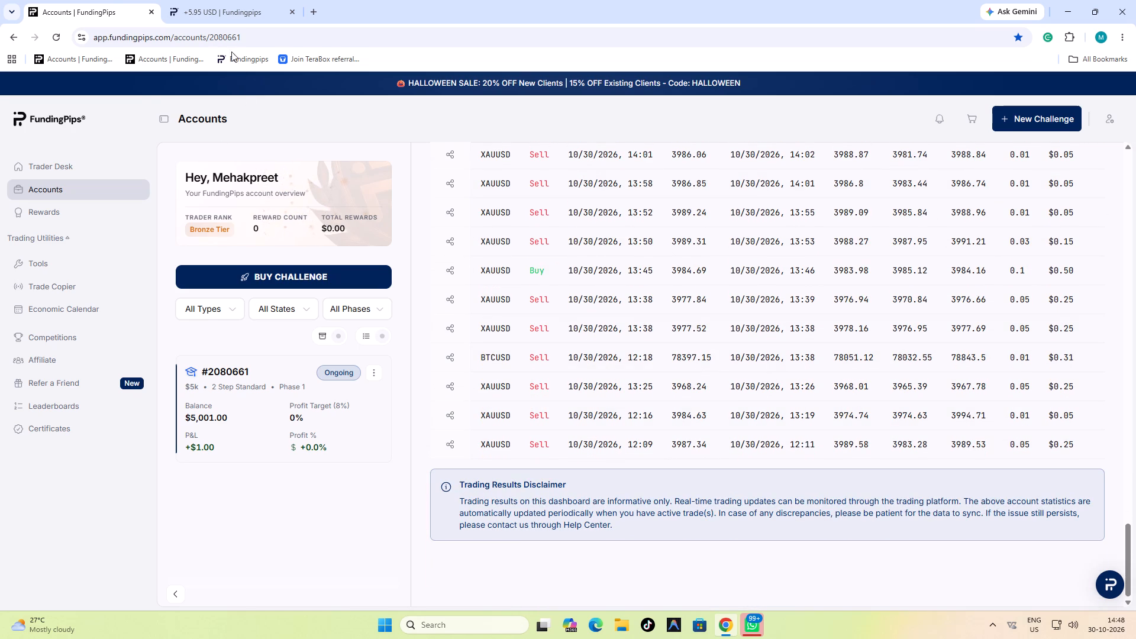
Return to the trading platform, open the BTCUSD chart and extend the short position drawing's end to about 09:55.
{"action": "left_click", "coordinate": [223, 14]}
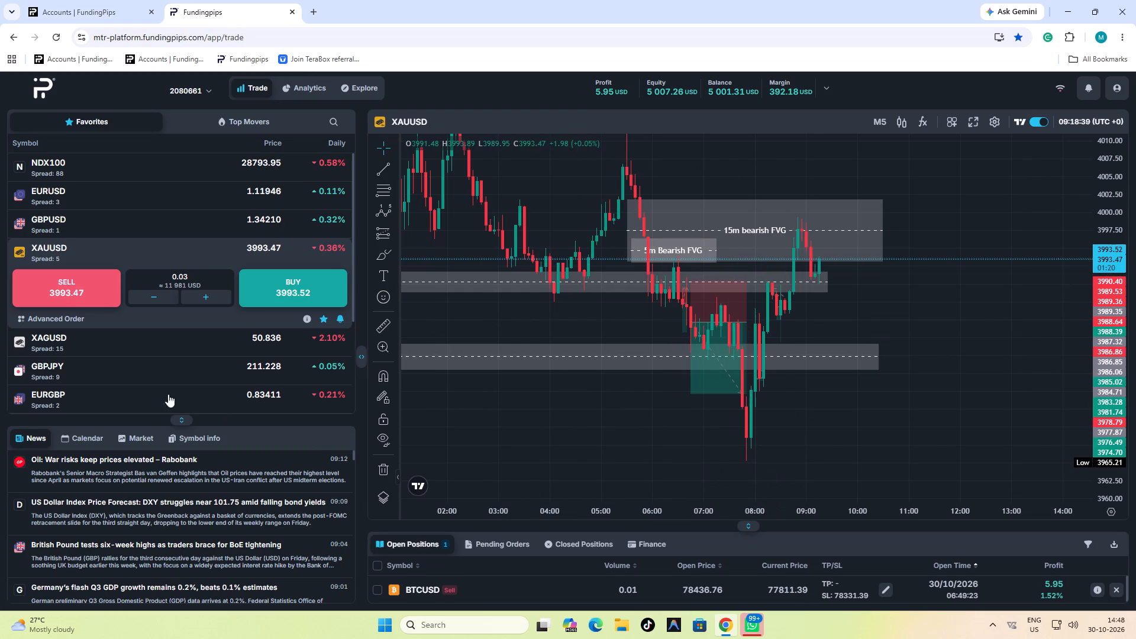
{"action": "scroll", "coordinate": [150, 347], "scroll_direction": "down", "scroll_amount": 2}
{"action": "scroll", "coordinate": [150, 347], "scroll_direction": "up", "scroll_amount": 2}
{"action": "scroll", "coordinate": [101, 395], "scroll_direction": "down", "scroll_amount": 1}
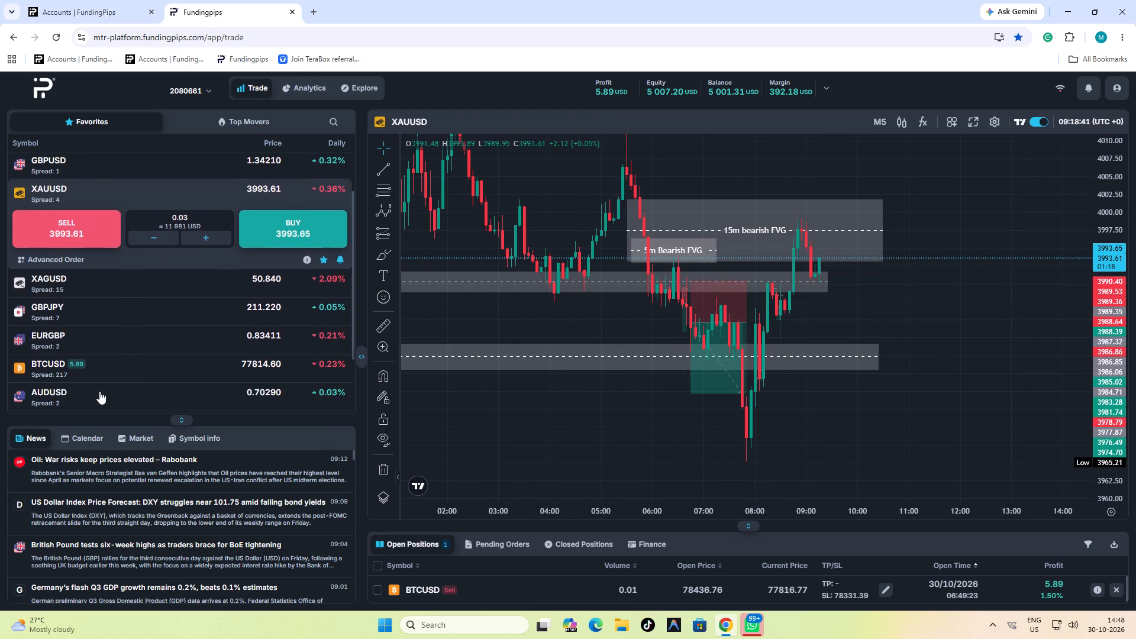
{"action": "left_click", "coordinate": [78, 366]}
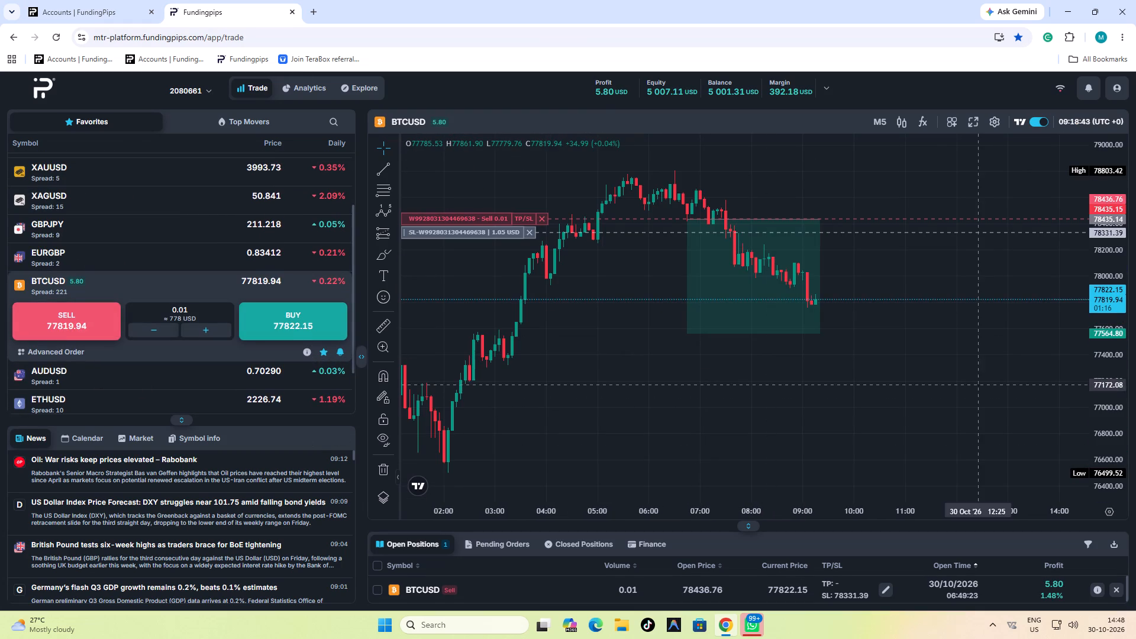
{"action": "left_click_drag", "start_coordinate": [820, 221], "coordinate": [848, 217]}
{"action": "left_click", "coordinate": [912, 310]}
{"action": "scroll", "coordinate": [895, 360], "scroll_direction": "down", "scroll_amount": 4}
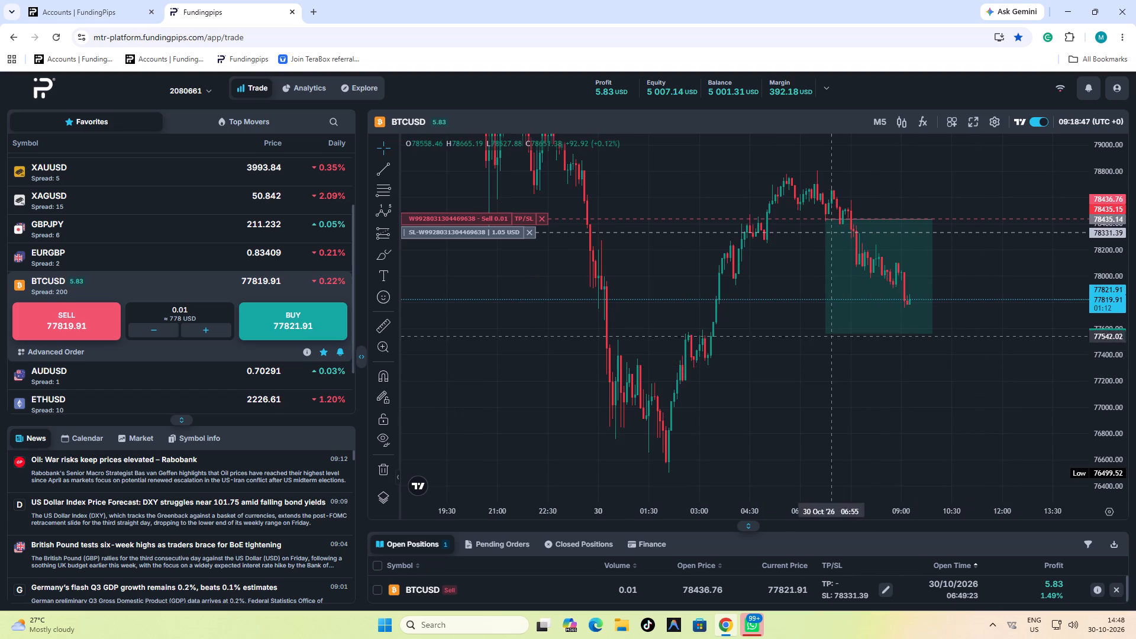
Switch the chart back to XAUUSD.
{"action": "scroll", "coordinate": [159, 250], "scroll_direction": "up", "scroll_amount": 2}
{"action": "left_click", "coordinate": [106, 247]}
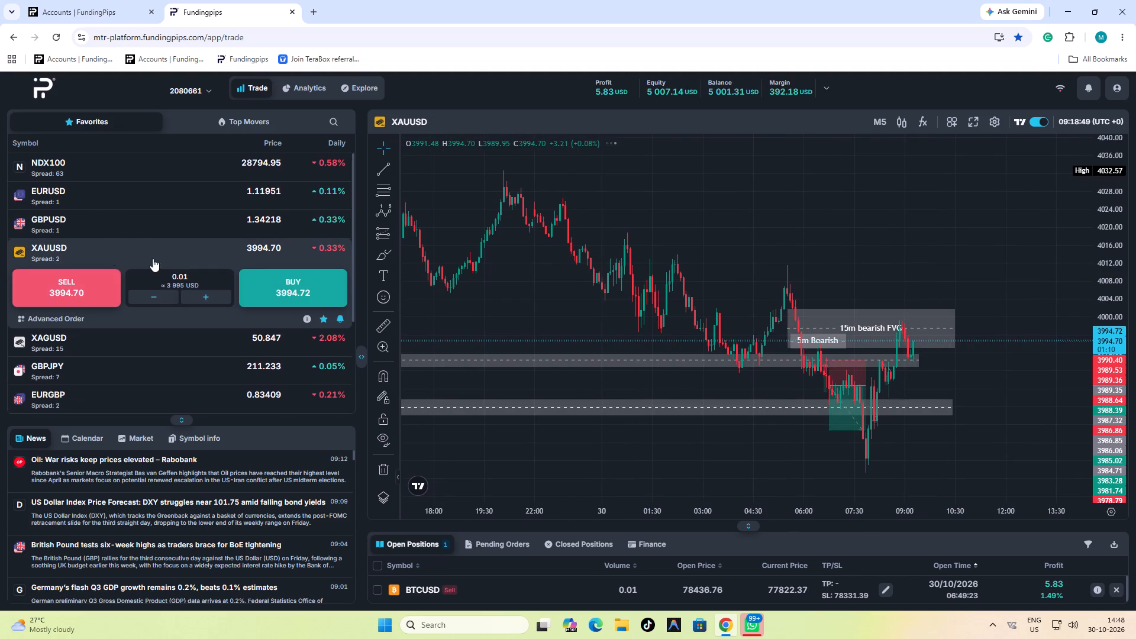
Examine the latest XAUUSD M5 candles against the 15m bearish FVG and the grey zones.
{"action": "scroll", "coordinate": [918, 246], "scroll_direction": "up", "scroll_amount": 5}
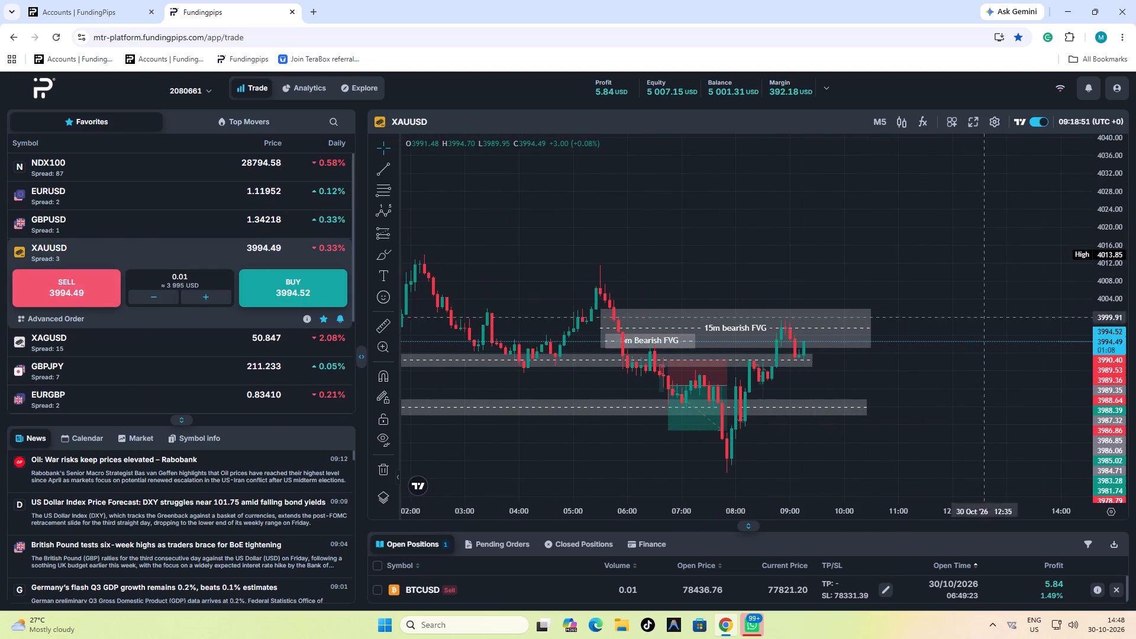
{"action": "left_click_drag", "start_coordinate": [1129, 328], "coordinate": [1132, 130]}
{"action": "left_click_drag", "start_coordinate": [1122, 275], "coordinate": [1115, 114]}
{"action": "left_click_drag", "start_coordinate": [1105, 232], "coordinate": [1104, 144]}
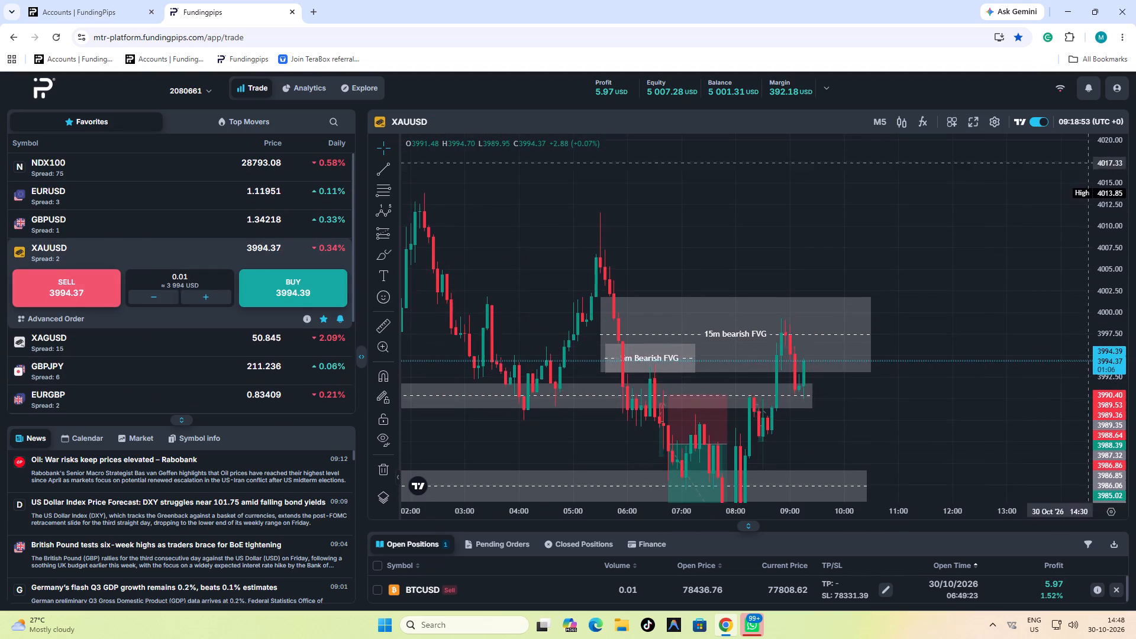
{"action": "scroll", "coordinate": [983, 291], "scroll_direction": "up", "scroll_amount": 7}
{"action": "left_click_drag", "start_coordinate": [783, 258], "coordinate": [1050, 204]}
{"action": "scroll", "coordinate": [1052, 201], "scroll_direction": "down", "scroll_amount": 3}
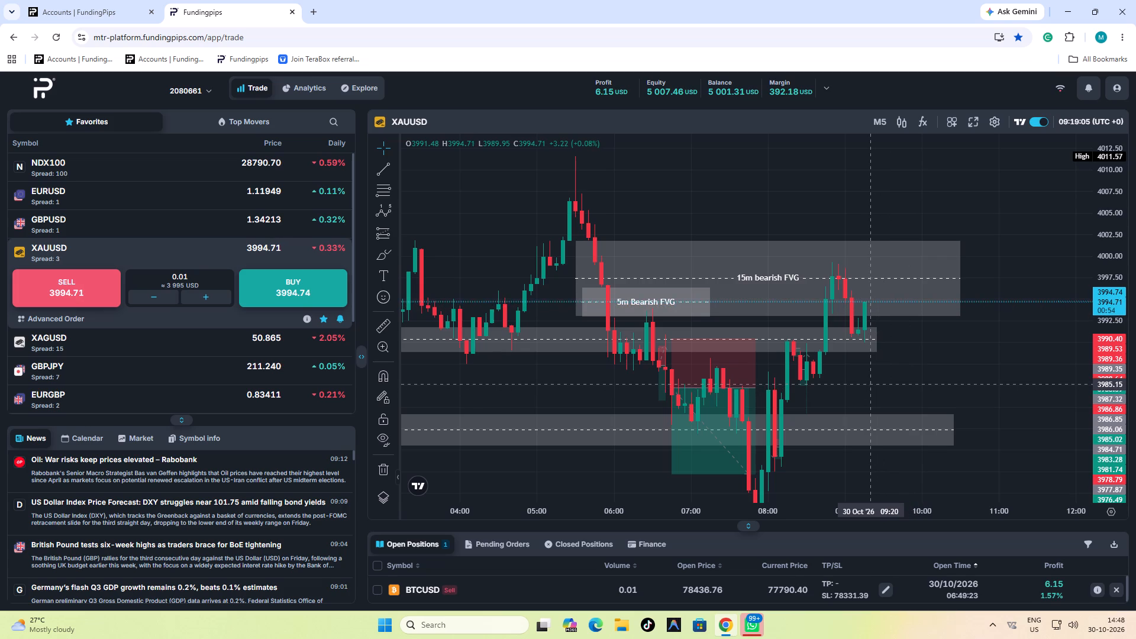
{"action": "scroll", "coordinate": [953, 390], "scroll_direction": "down", "scroll_amount": 1}
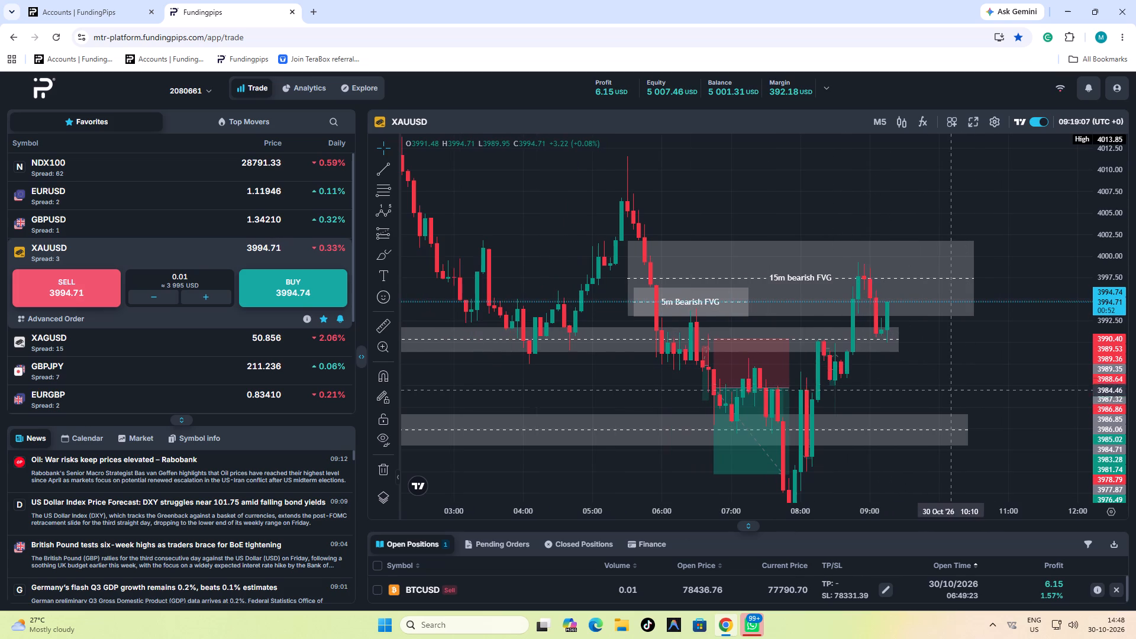
Switch to Microsoft Edge, maximise its window and pause the XAUUSD Gold Live Trading video.
{"action": "left_click", "coordinate": [314, 8]}
{"action": "left_click", "coordinate": [429, 12]}
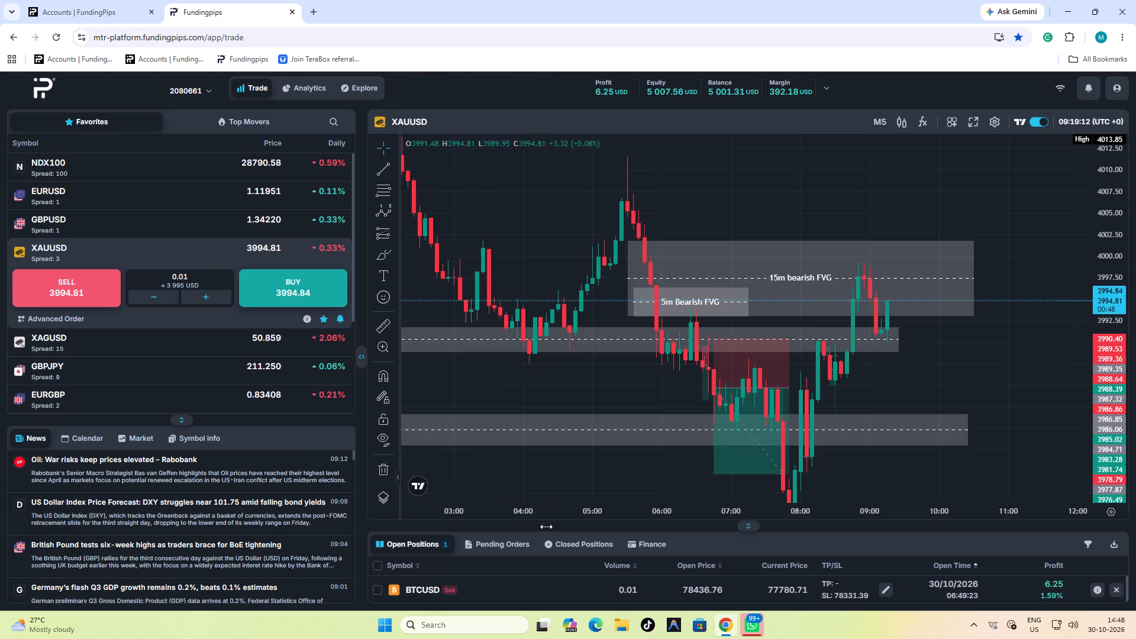
{"action": "left_click", "coordinate": [603, 615]}
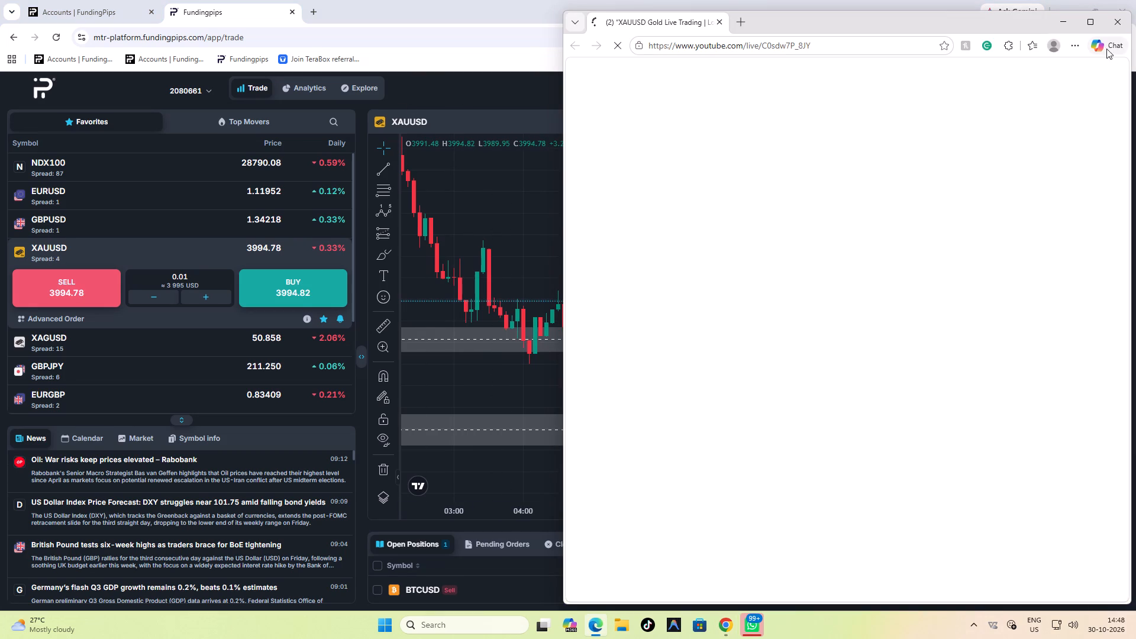
{"action": "left_click", "coordinate": [1094, 26]}
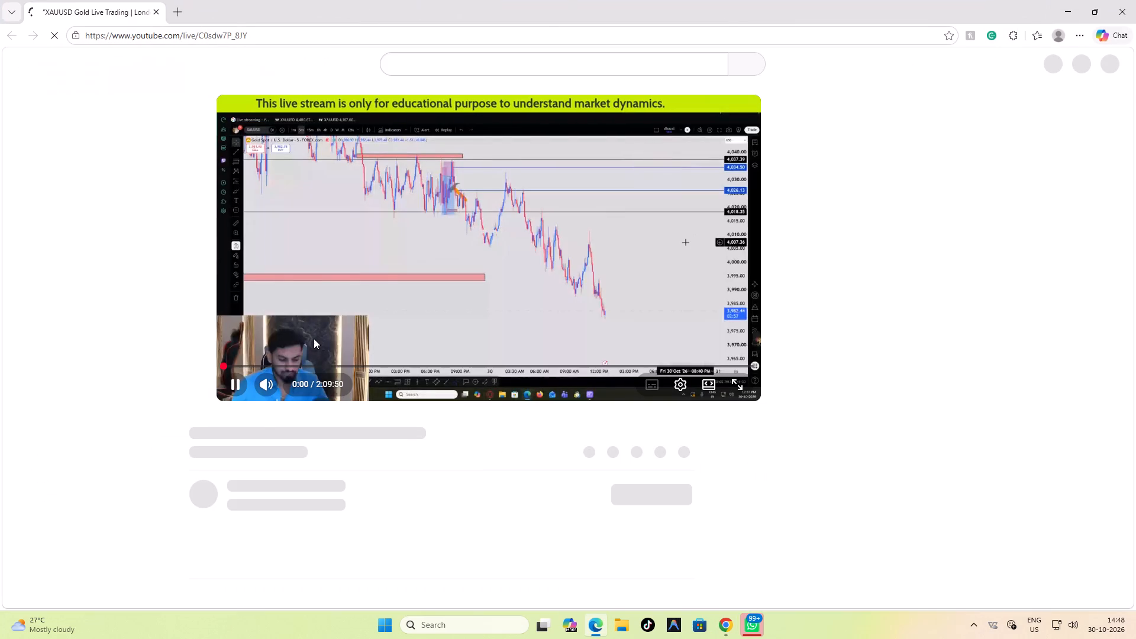
{"action": "left_click", "coordinate": [243, 386]}
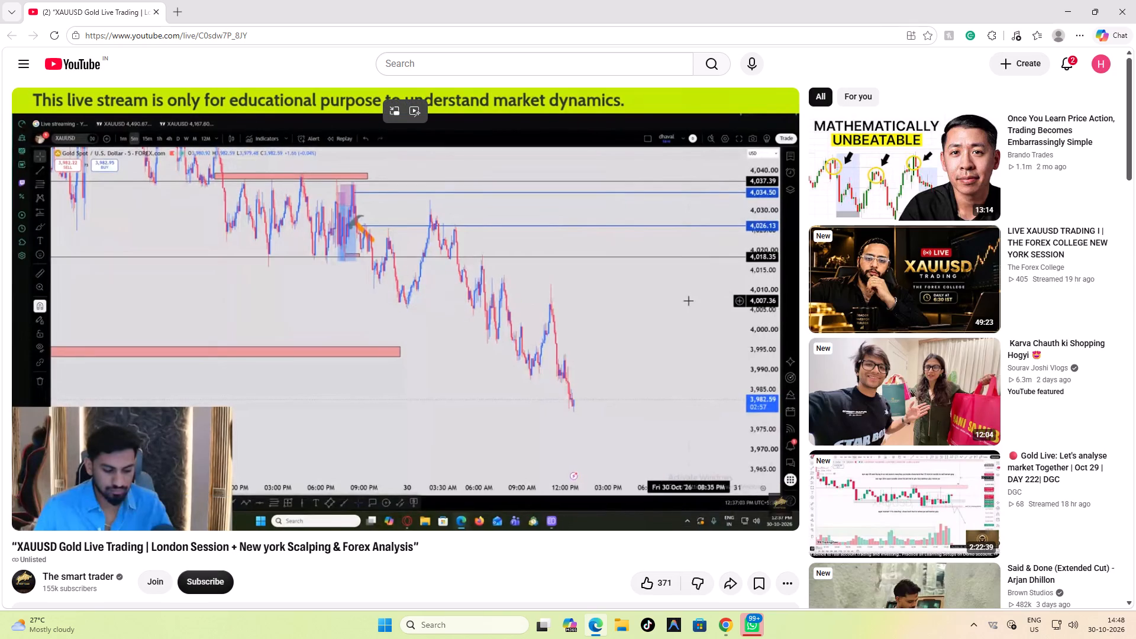
Open the Exness web trading terminal at my.exness.com/webtrading in a new browser tab.
{"action": "left_click", "coordinate": [173, 11]}
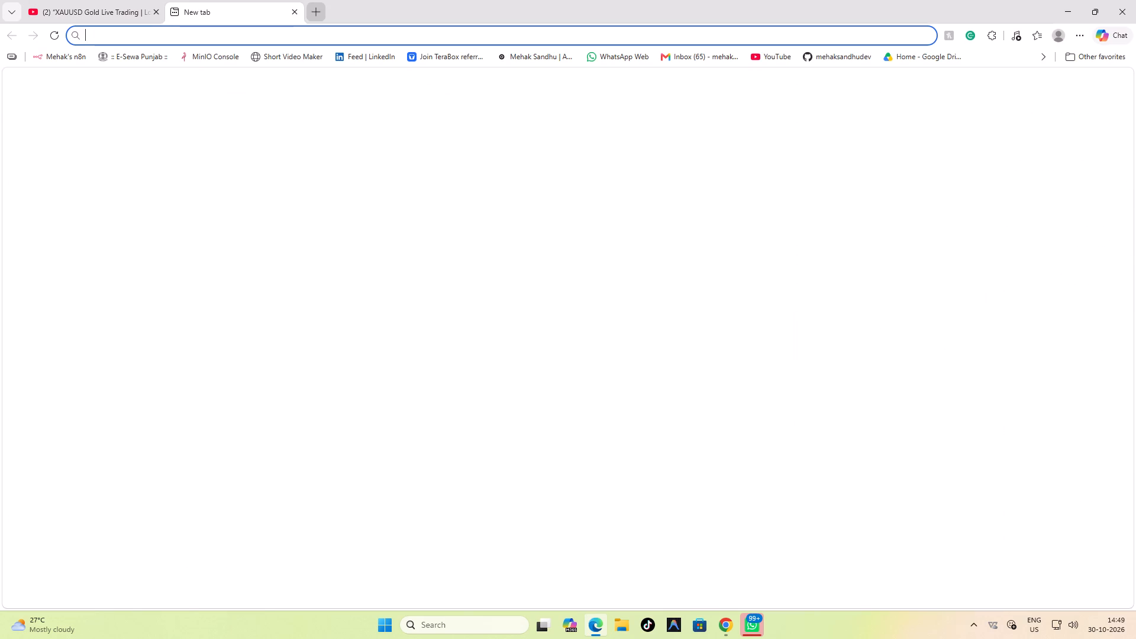
{"action": "type", "text": "ex"}
{"action": "left_click", "coordinate": [230, 79]}
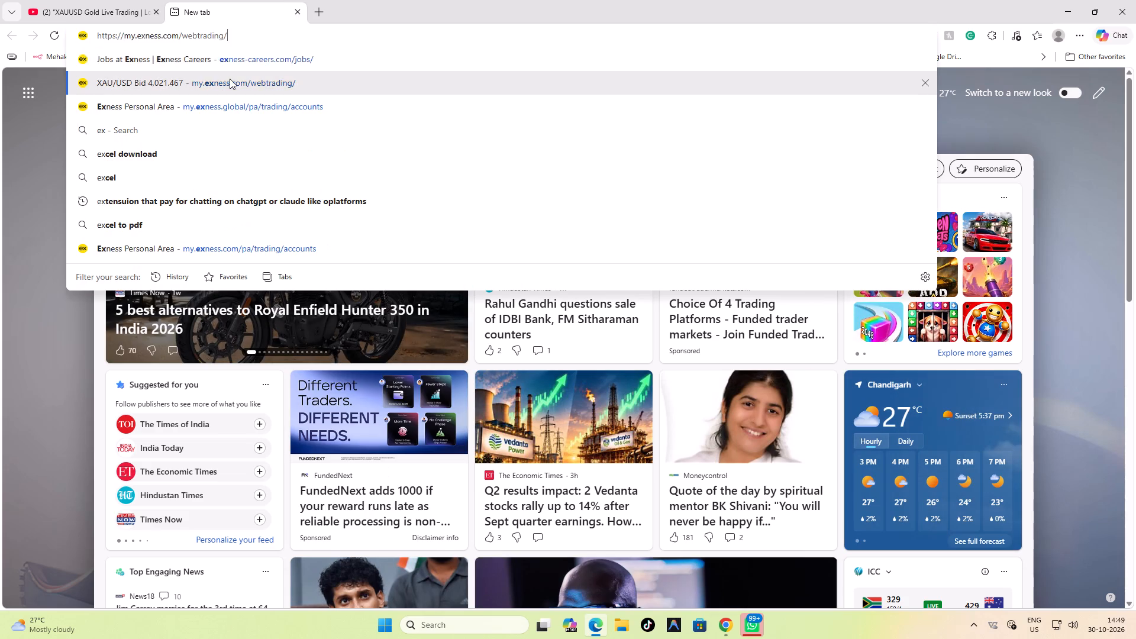
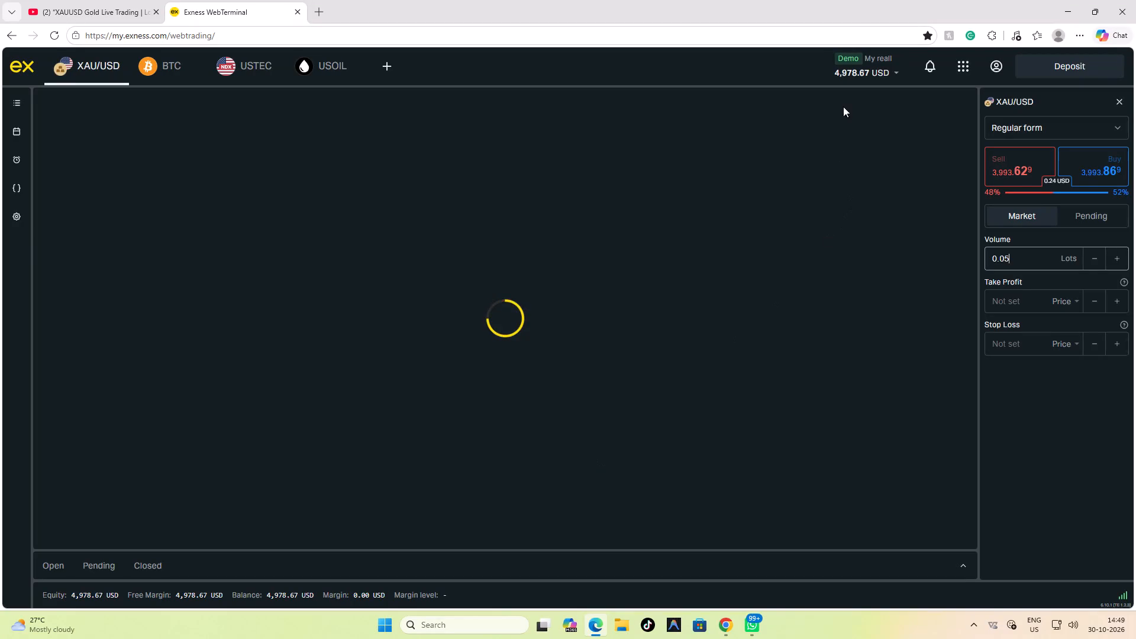
Check the Exness demo account's balance, margin and leverage details.
{"action": "left_click", "coordinate": [861, 76]}
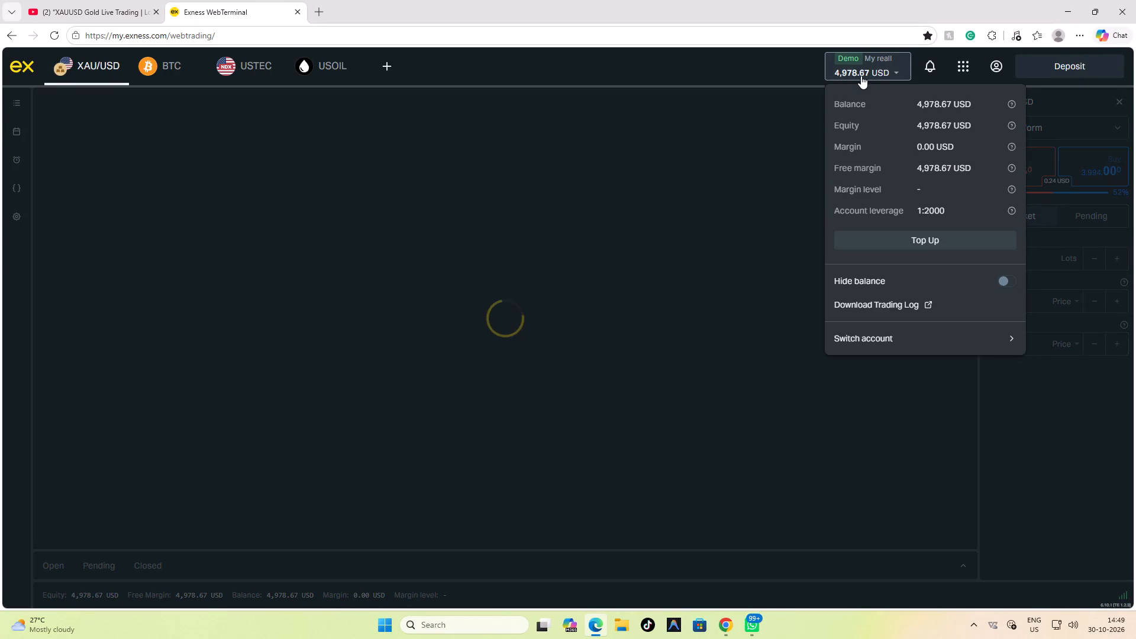
{"action": "left_click", "coordinate": [861, 76]}
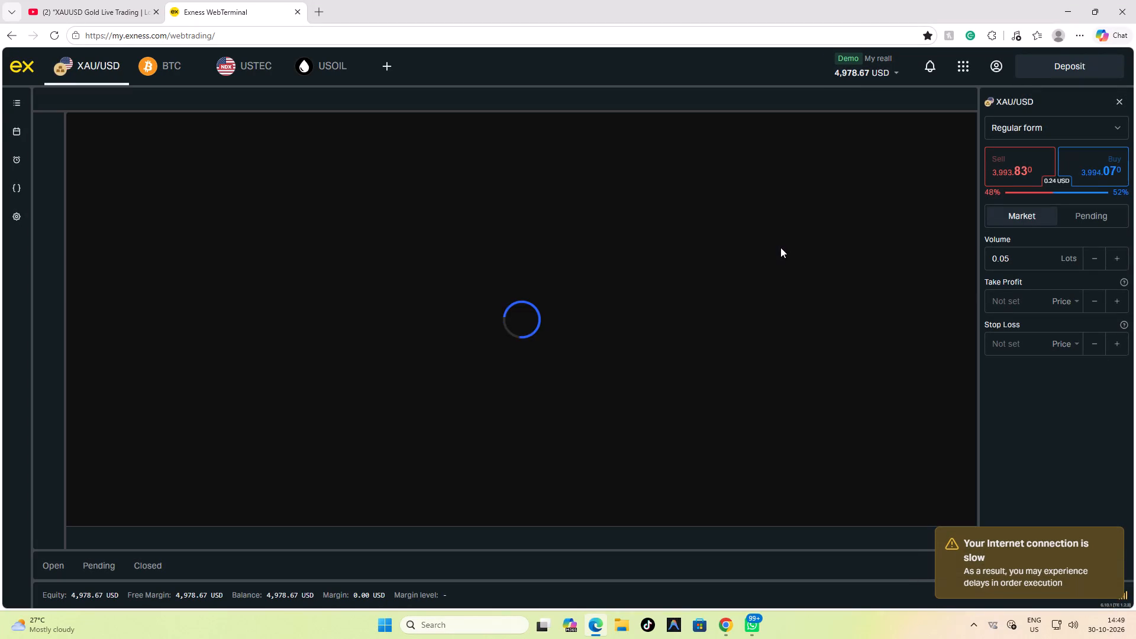
Extend the grey zone near 3,990 on the Exness XAU/USD M5 chart past the latest candles to about 09:45.
{"action": "scroll", "coordinate": [777, 248], "scroll_direction": "down", "scroll_amount": 1}
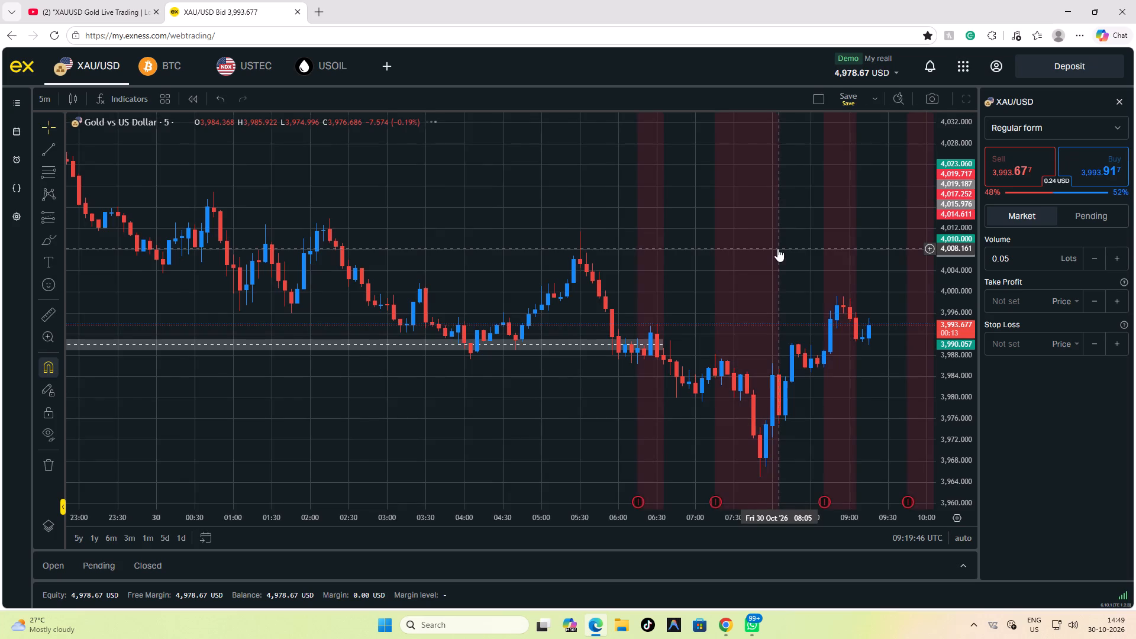
{"action": "scroll", "coordinate": [777, 248], "scroll_direction": "down", "scroll_amount": 2}
{"action": "scroll", "coordinate": [793, 257], "scroll_direction": "up", "scroll_amount": 3}
{"action": "scroll", "coordinate": [793, 257], "scroll_direction": "down", "scroll_amount": 5}
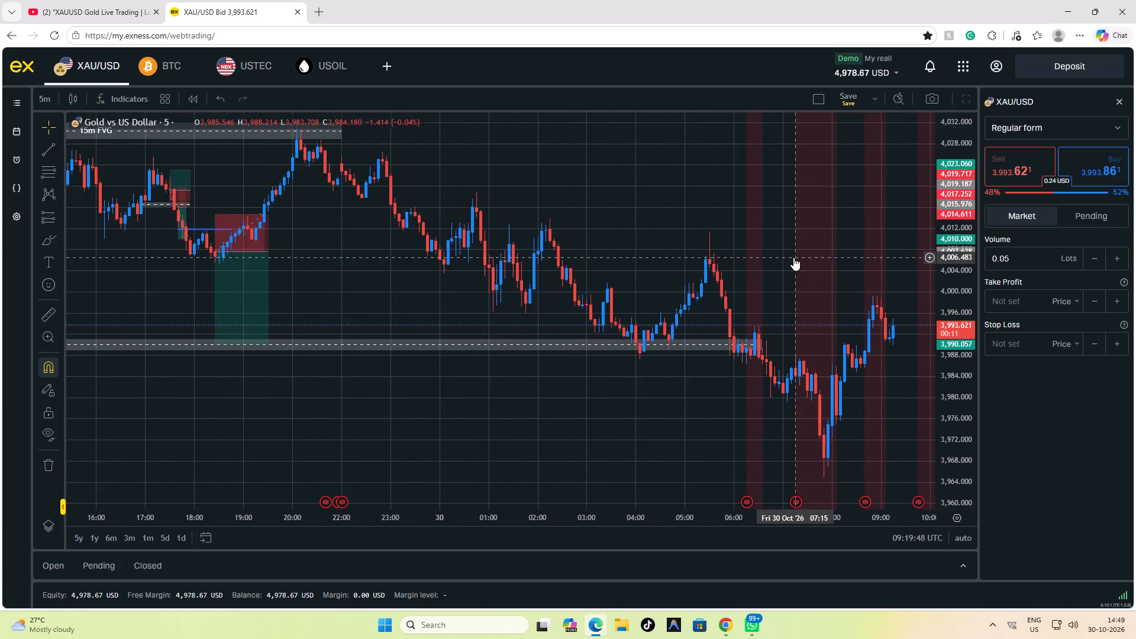
{"action": "scroll", "coordinate": [793, 257], "scroll_direction": "down", "scroll_amount": 1}
{"action": "scroll", "coordinate": [793, 257], "scroll_direction": "up", "scroll_amount": 1}
{"action": "scroll", "coordinate": [783, 333], "scroll_direction": "up", "scroll_amount": 1}
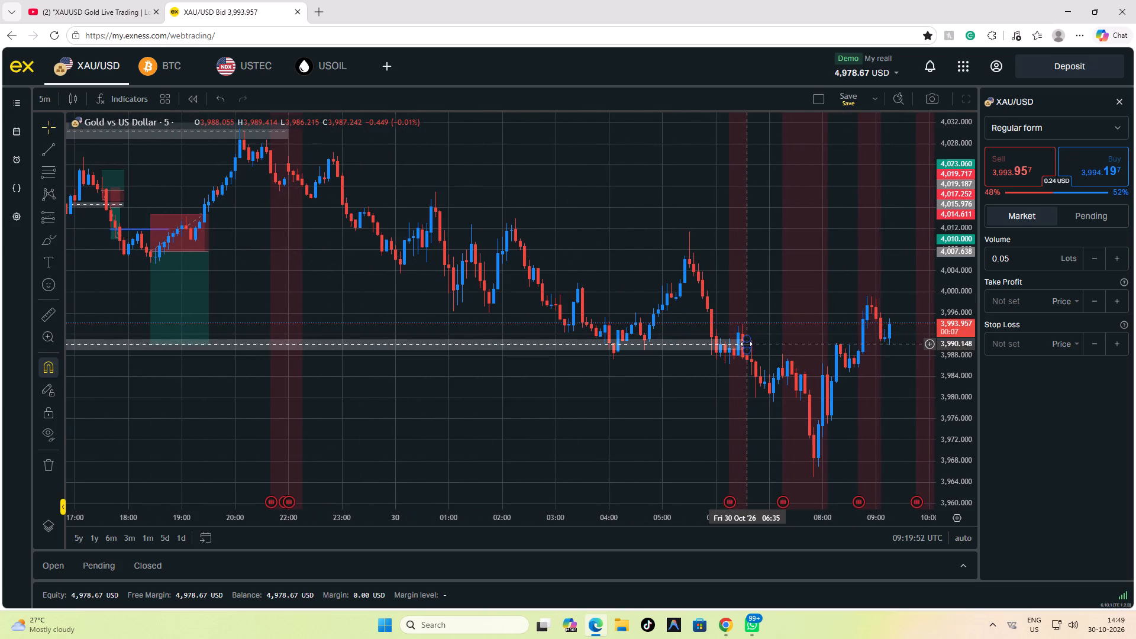
{"action": "left_click_drag", "start_coordinate": [746, 343], "coordinate": [918, 363]}
{"action": "left_click", "coordinate": [905, 386]}
{"action": "scroll", "coordinate": [901, 383], "scroll_direction": "down", "scroll_amount": 2}
{"action": "left_click_drag", "start_coordinate": [901, 383], "coordinate": [892, 381]}
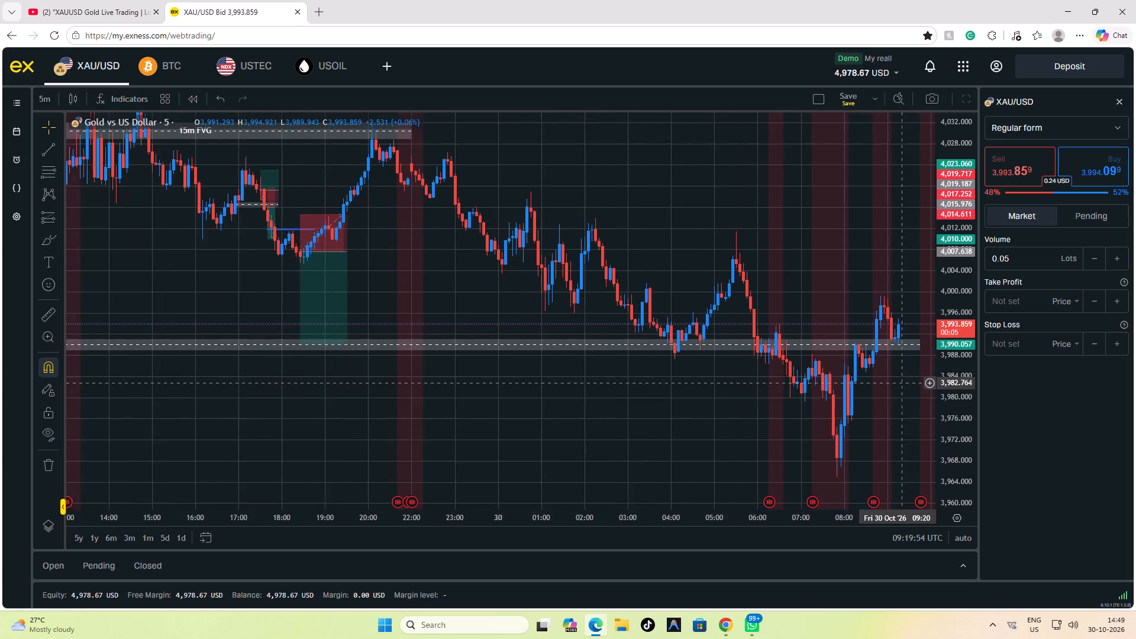
{"action": "left_click_drag", "start_coordinate": [892, 381], "coordinate": [799, 367]}
{"action": "scroll", "coordinate": [834, 367], "scroll_direction": "up", "scroll_amount": 2}
{"action": "left_click_drag", "start_coordinate": [954, 340], "coordinate": [970, 259]}
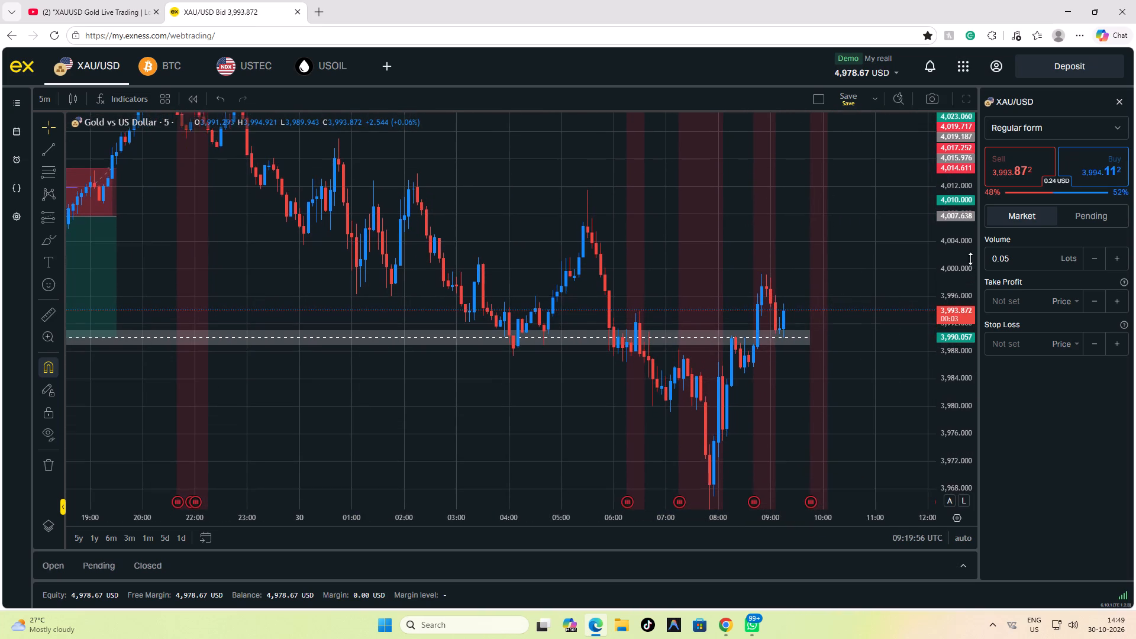
{"action": "left_click_drag", "start_coordinate": [970, 259], "coordinate": [967, 246]}
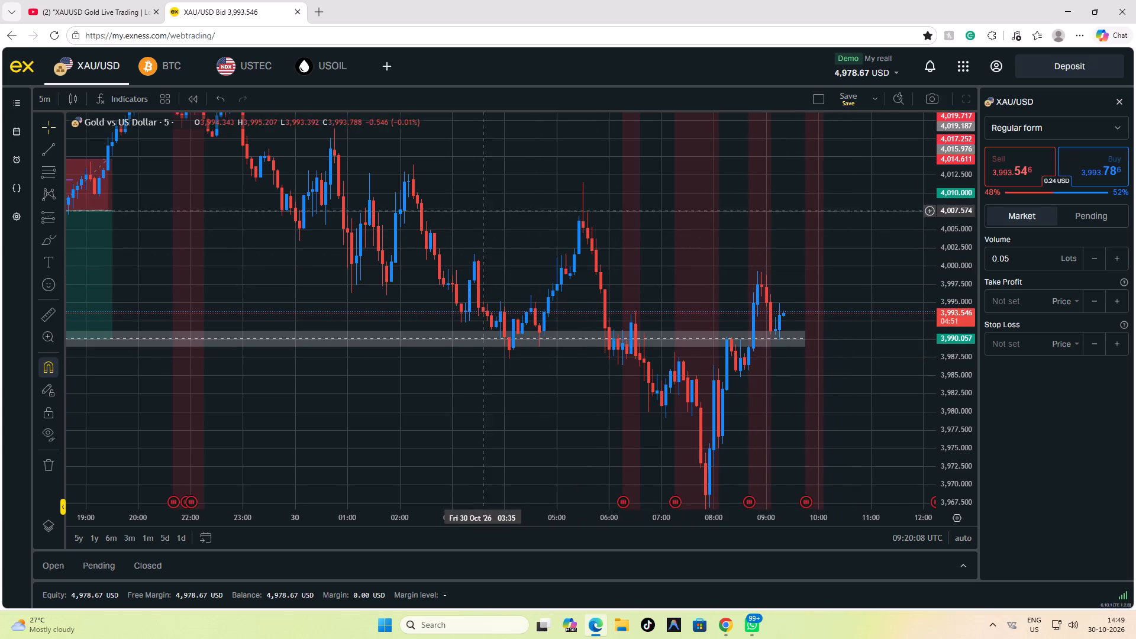
Switch to FundingPips in Google Chrome and buy 0.03 lots of XAUUSD at market.
{"action": "left_click", "coordinate": [598, 625]}
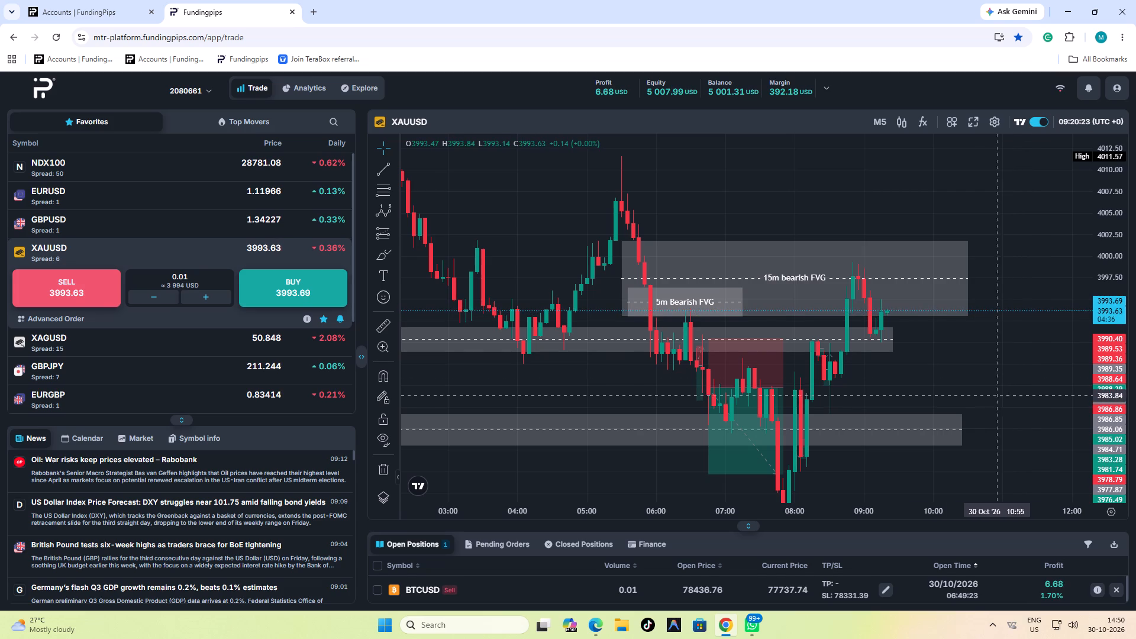
{"action": "double_click", "coordinate": [215, 301]}
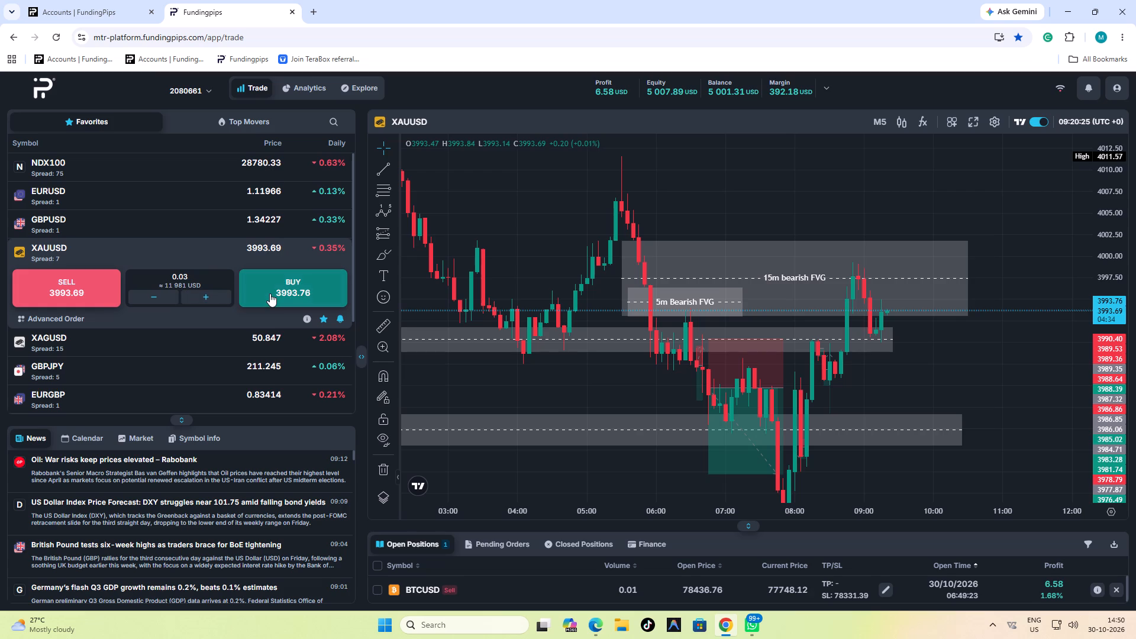
{"action": "left_click", "coordinate": [270, 293]}
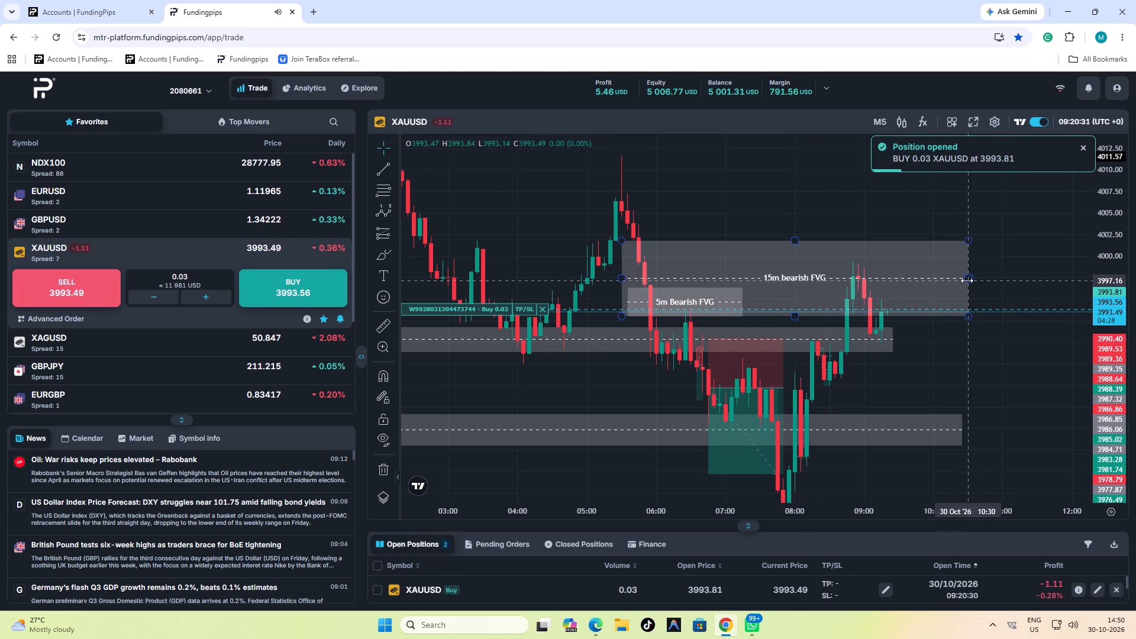
Shorten the 15m bearish FVG box so it ends at about 08:55.
{"action": "left_click_drag", "start_coordinate": [967, 280], "coordinate": [856, 285]}
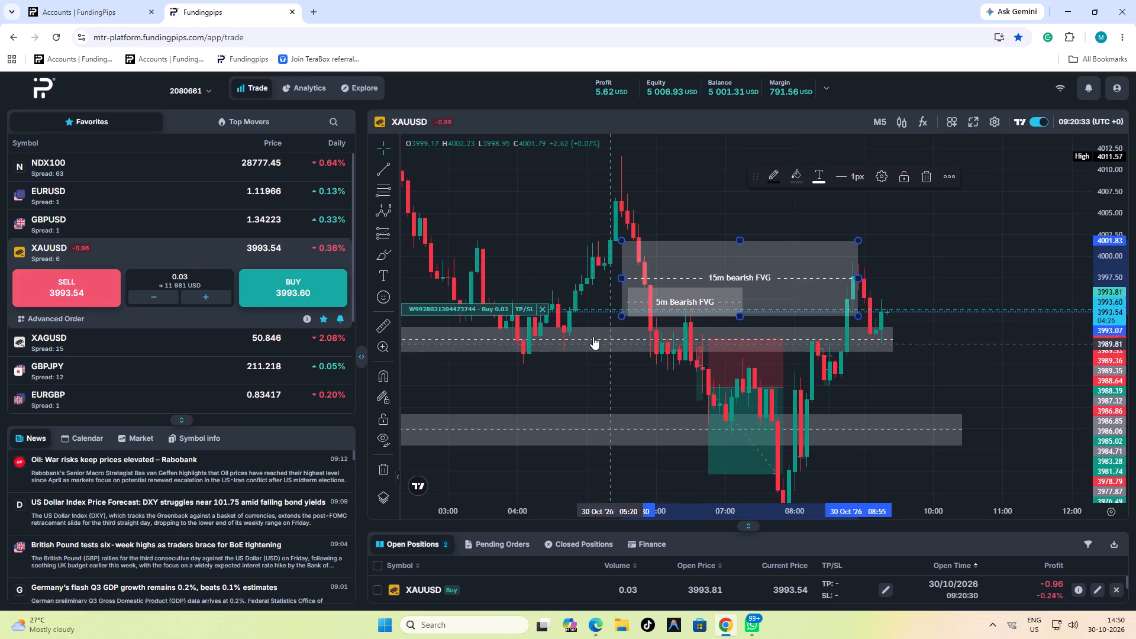
Set the XAUUSD buy position's stop loss at 3984.67 on the chart.
{"action": "left_click", "coordinate": [527, 308]}
{"action": "left_click_drag", "start_coordinate": [965, 314], "coordinate": [971, 341]}
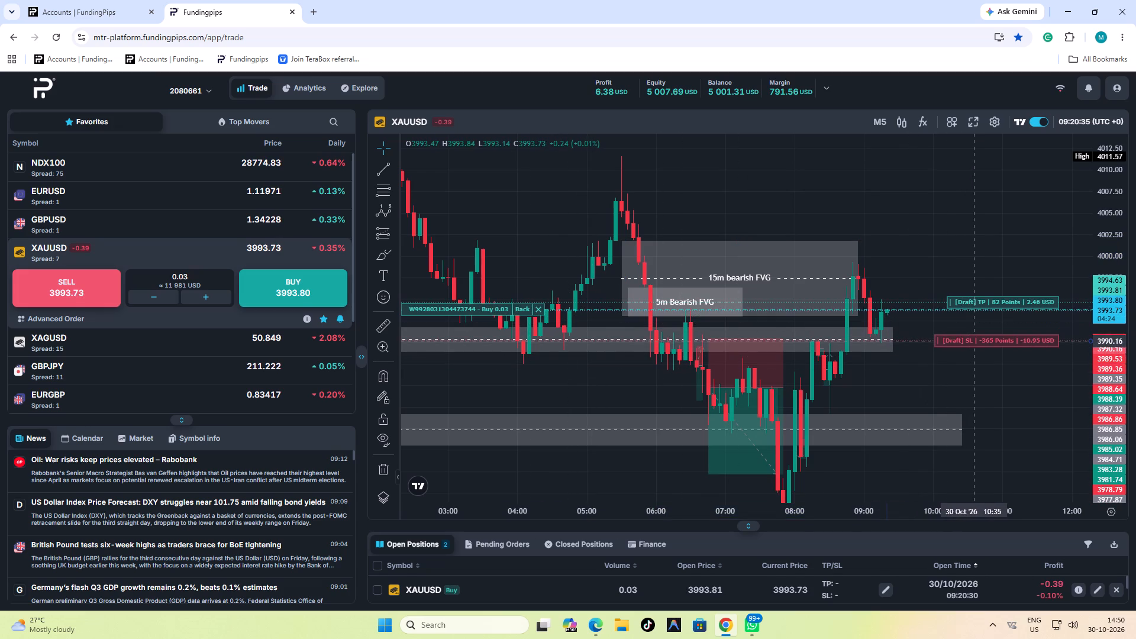
{"action": "left_click_drag", "start_coordinate": [971, 341], "coordinate": [971, 365]}
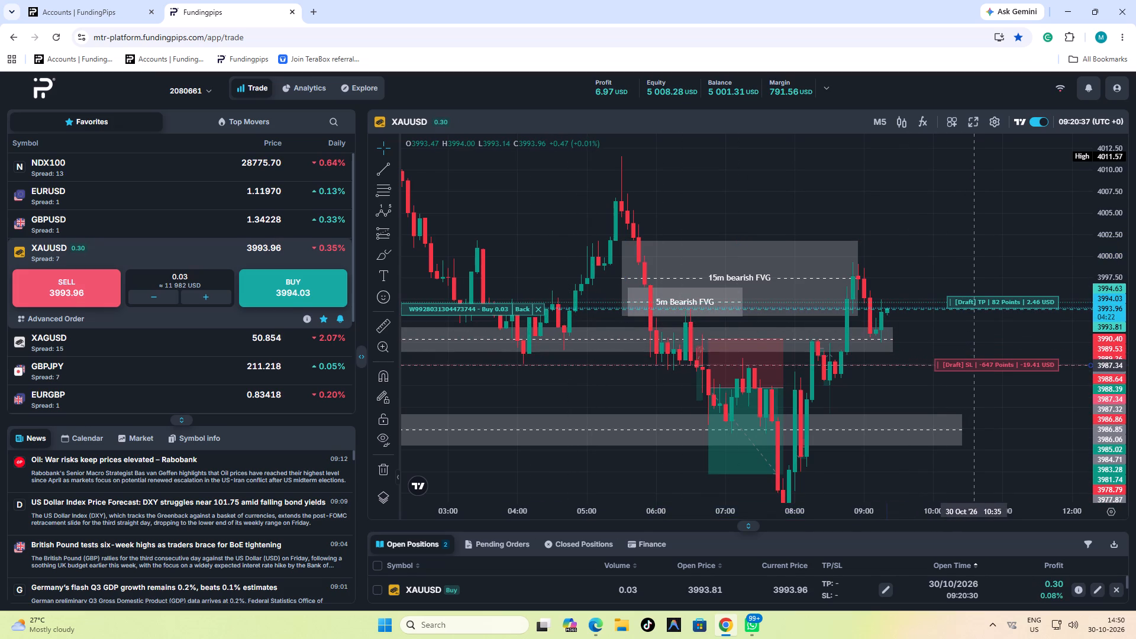
{"action": "left_click_drag", "start_coordinate": [971, 365], "coordinate": [963, 388]}
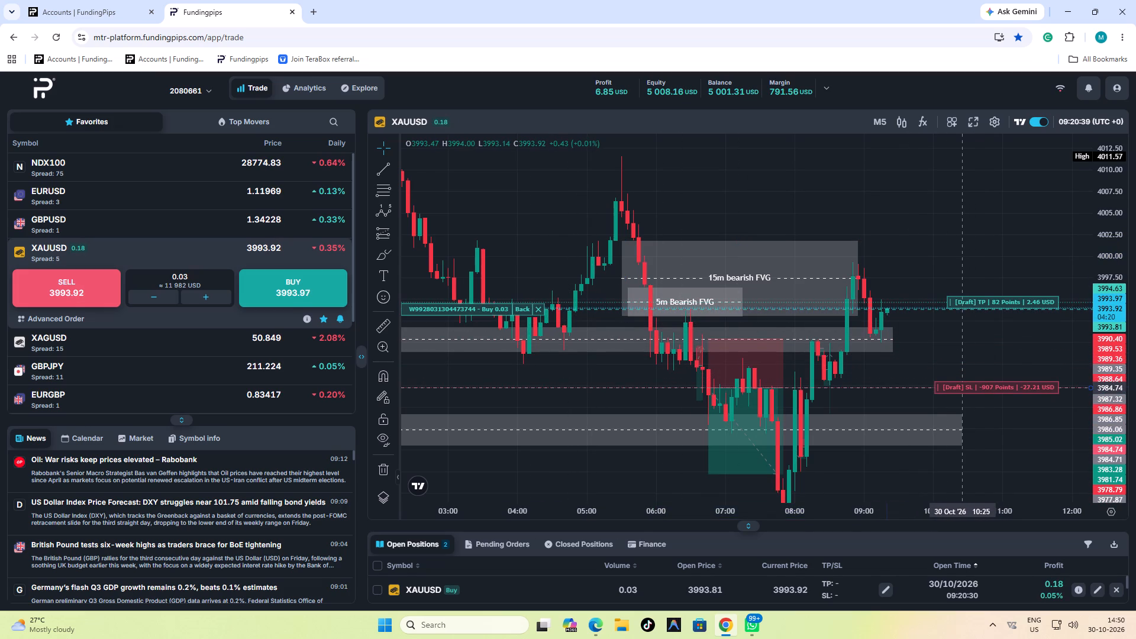
{"action": "left_click_drag", "start_coordinate": [963, 388], "coordinate": [963, 383]}
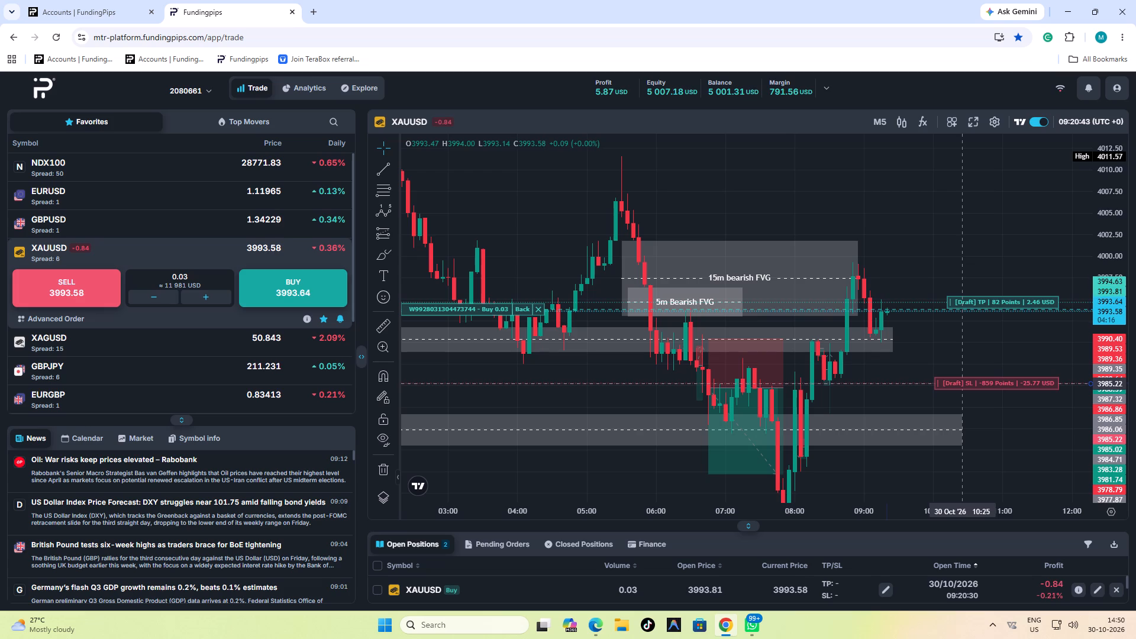
{"action": "left_click_drag", "start_coordinate": [963, 383], "coordinate": [965, 388]}
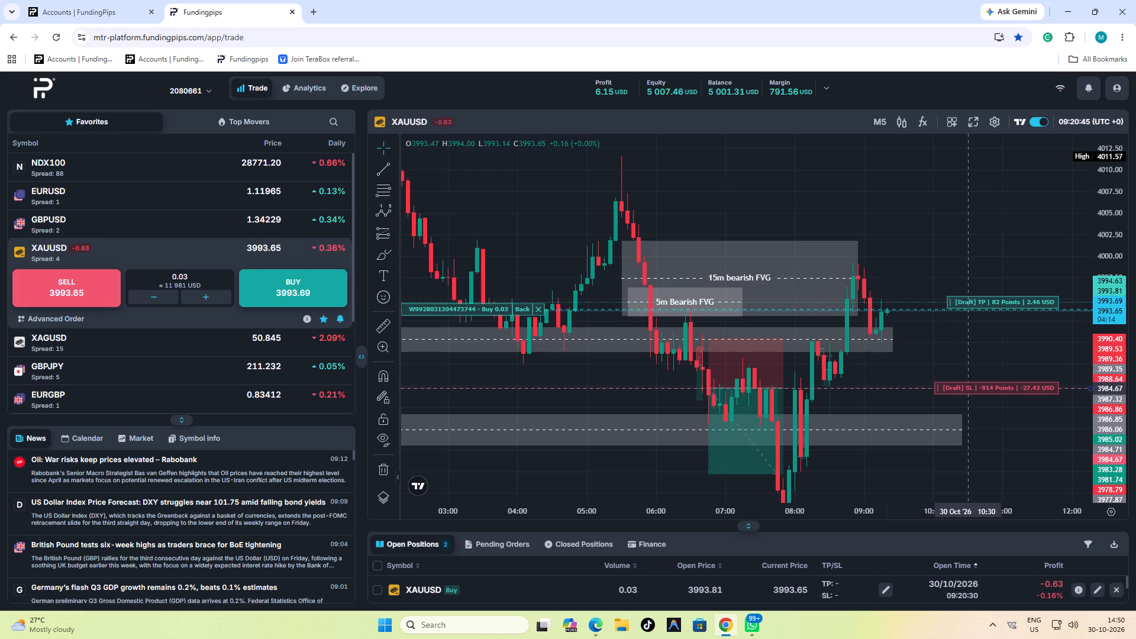
{"action": "left_click_drag", "start_coordinate": [965, 388], "coordinate": [967, 387]}
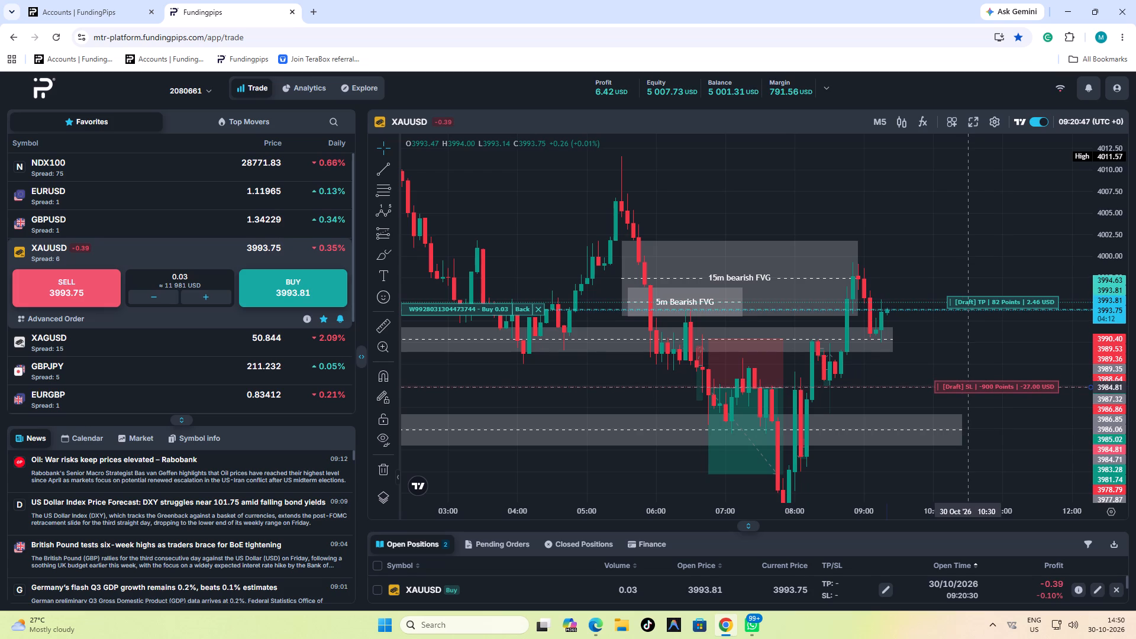
{"action": "left_click_drag", "start_coordinate": [967, 387], "coordinate": [970, 398]}
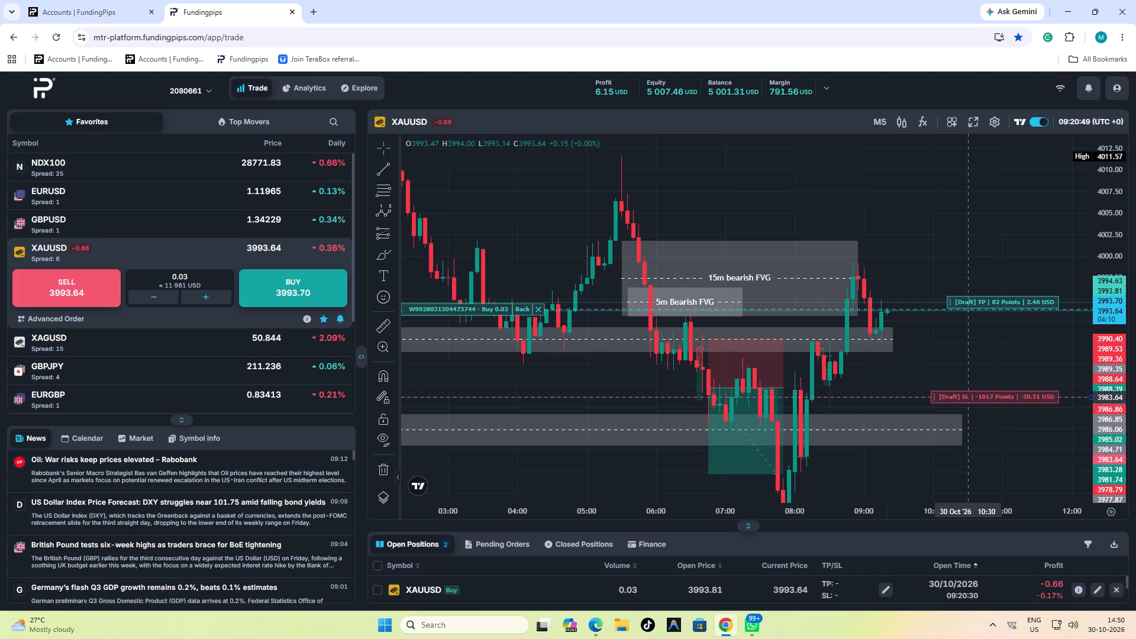
{"action": "left_click_drag", "start_coordinate": [970, 398], "coordinate": [971, 397]}
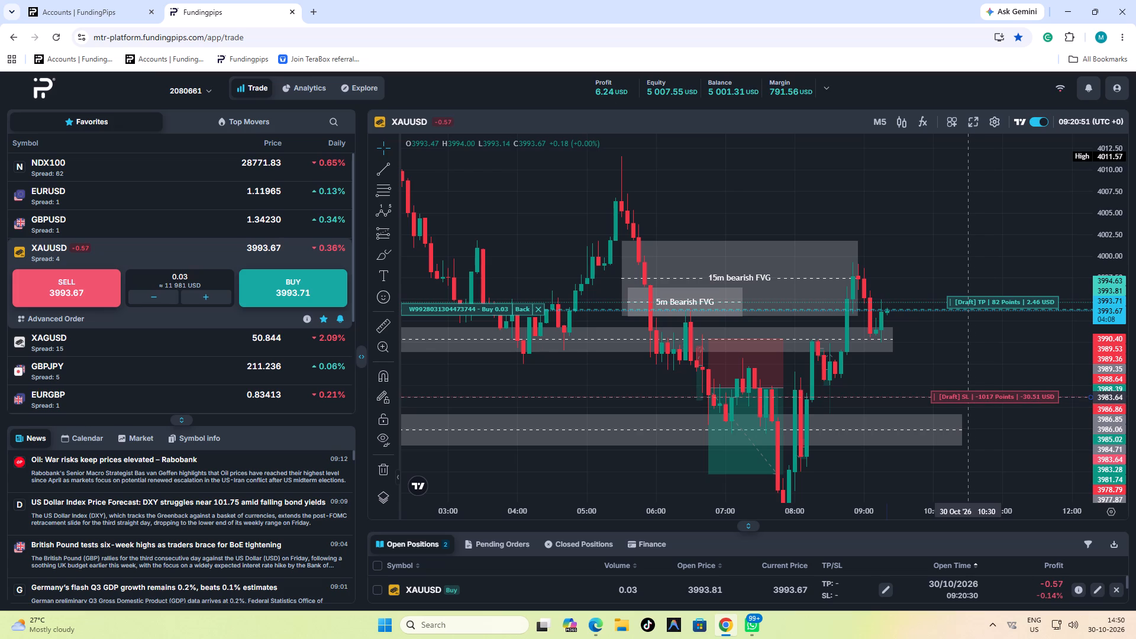
{"action": "left_click_drag", "start_coordinate": [971, 397], "coordinate": [971, 388]}
Set the XAUUSD buy position's take profit at 4010.74 on the chart.
{"action": "left_click_drag", "start_coordinate": [1014, 301], "coordinate": [1029, 191]}
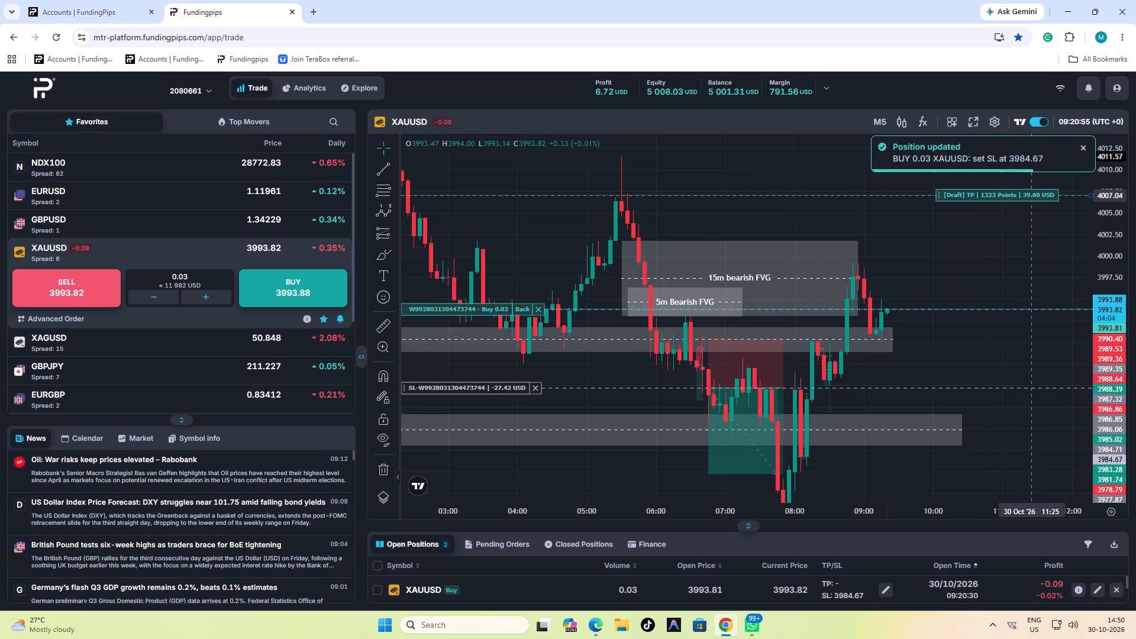
{"action": "left_click_drag", "start_coordinate": [1029, 191], "coordinate": [1027, 167]}
{"action": "scroll", "coordinate": [1013, 246], "scroll_direction": "down", "scroll_amount": 2}
{"action": "left_click_drag", "start_coordinate": [1022, 246], "coordinate": [963, 295]}
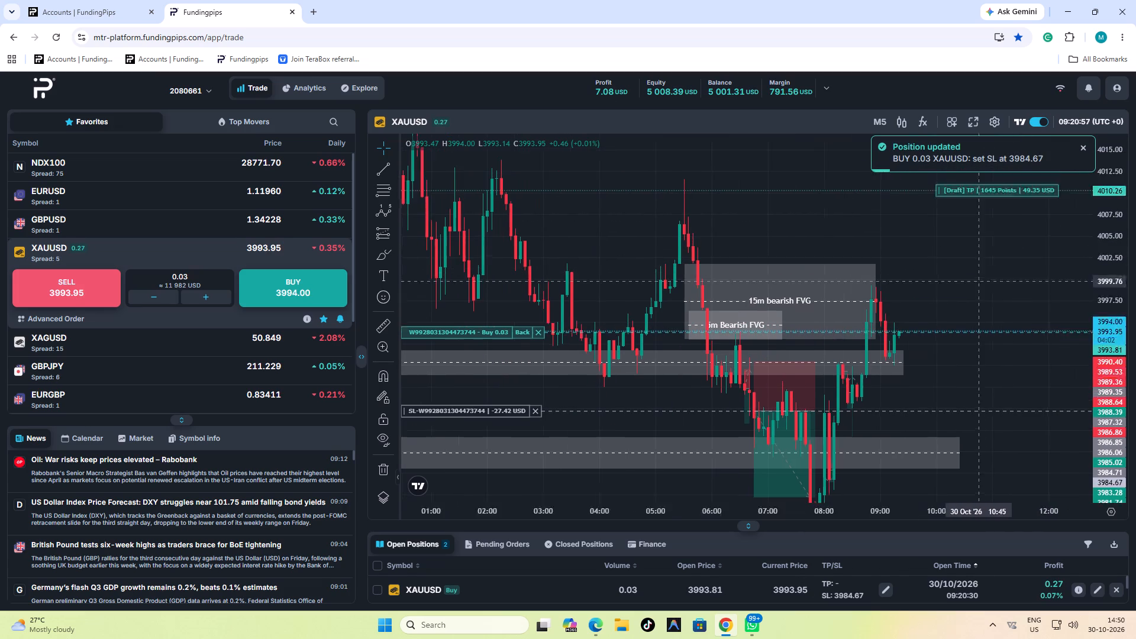
{"action": "left_click_drag", "start_coordinate": [963, 295], "coordinate": [936, 319]}
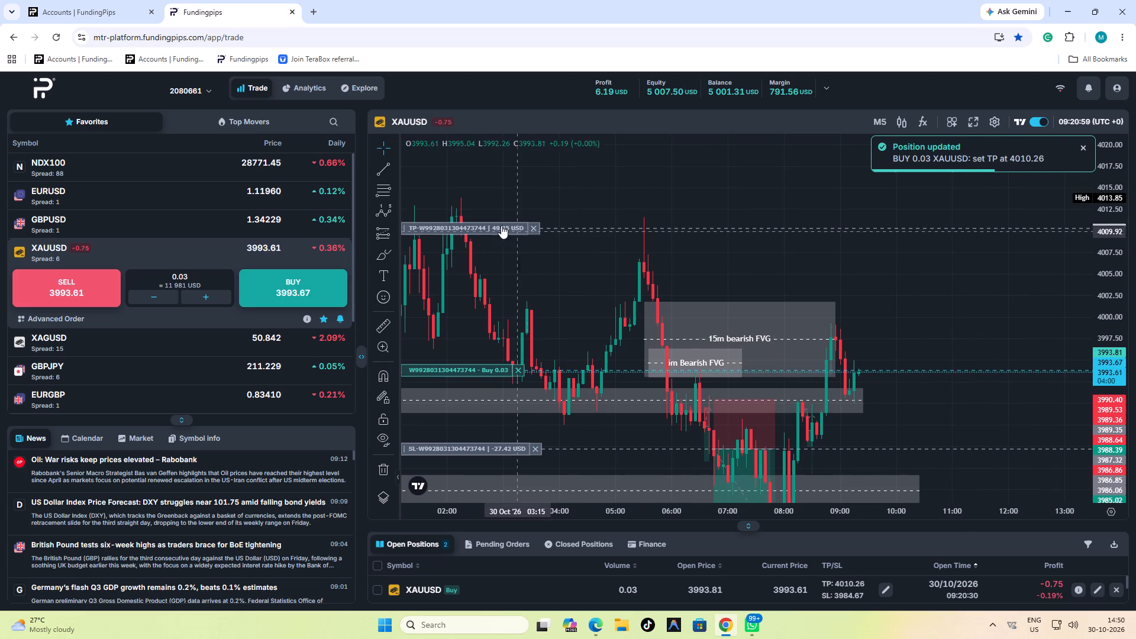
{"action": "left_click", "coordinate": [501, 225]}
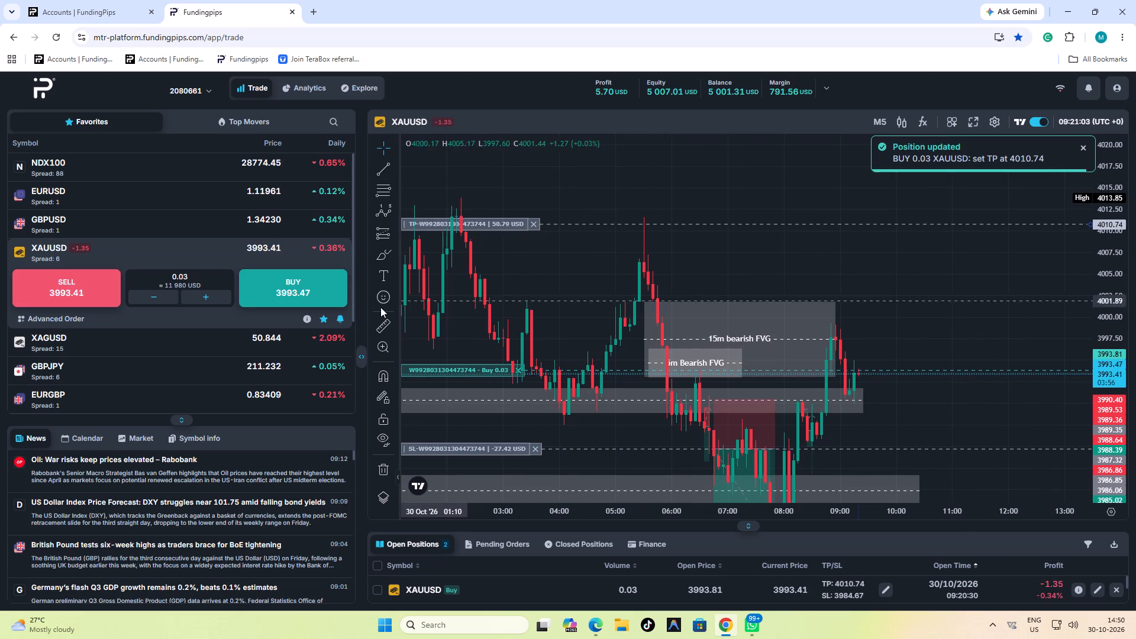
Draw a Long Position at the latest candle with entry about 3993.59, target about 4010.67 and stop about 3984.67.
{"action": "left_click", "coordinate": [393, 231]}
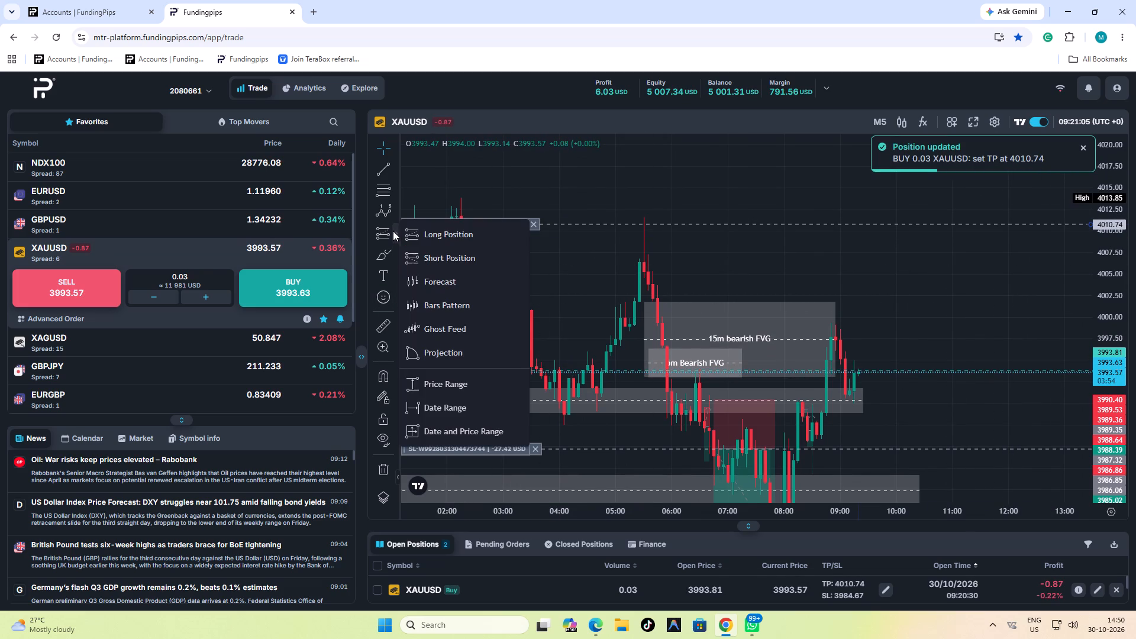
{"action": "left_click", "coordinate": [410, 244]}
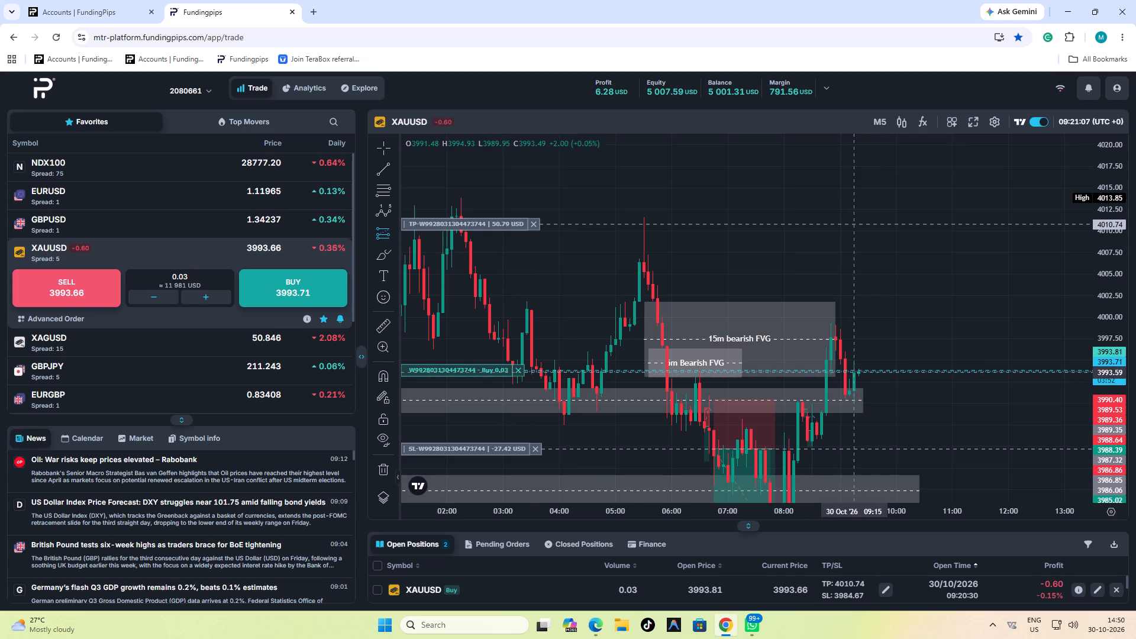
{"action": "left_click", "coordinate": [854, 372]}
{"action": "left_click_drag", "start_coordinate": [856, 285], "coordinate": [866, 230]}
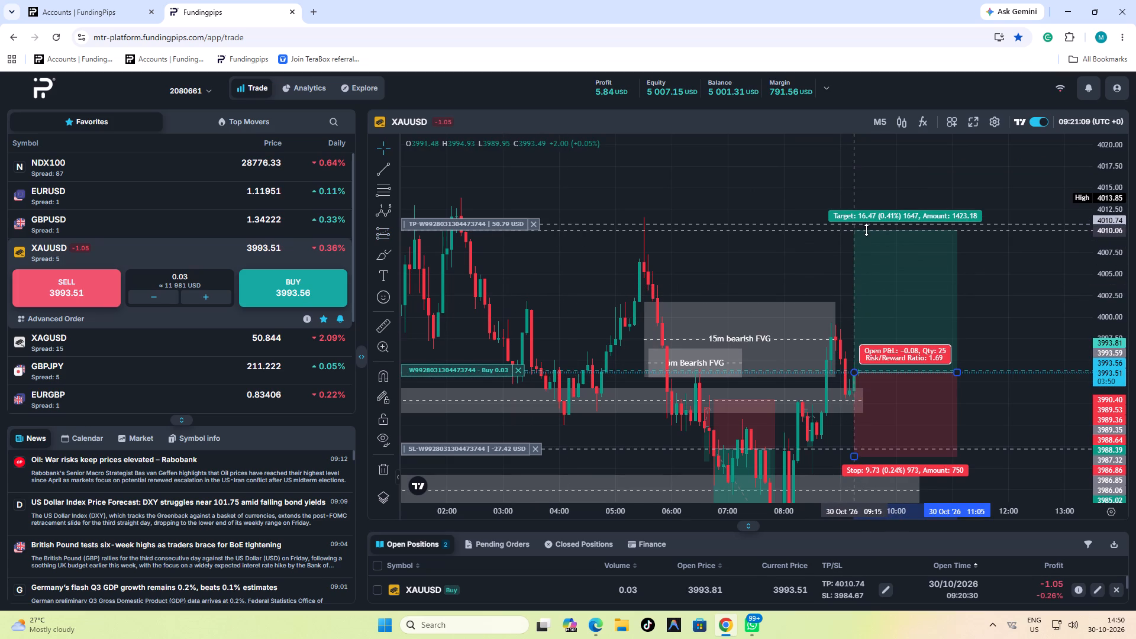
{"action": "left_click_drag", "start_coordinate": [866, 230], "coordinate": [867, 225]}
{"action": "left_click_drag", "start_coordinate": [1004, 331], "coordinate": [987, 254]}
{"action": "left_click_drag", "start_coordinate": [838, 389], "coordinate": [838, 382]}
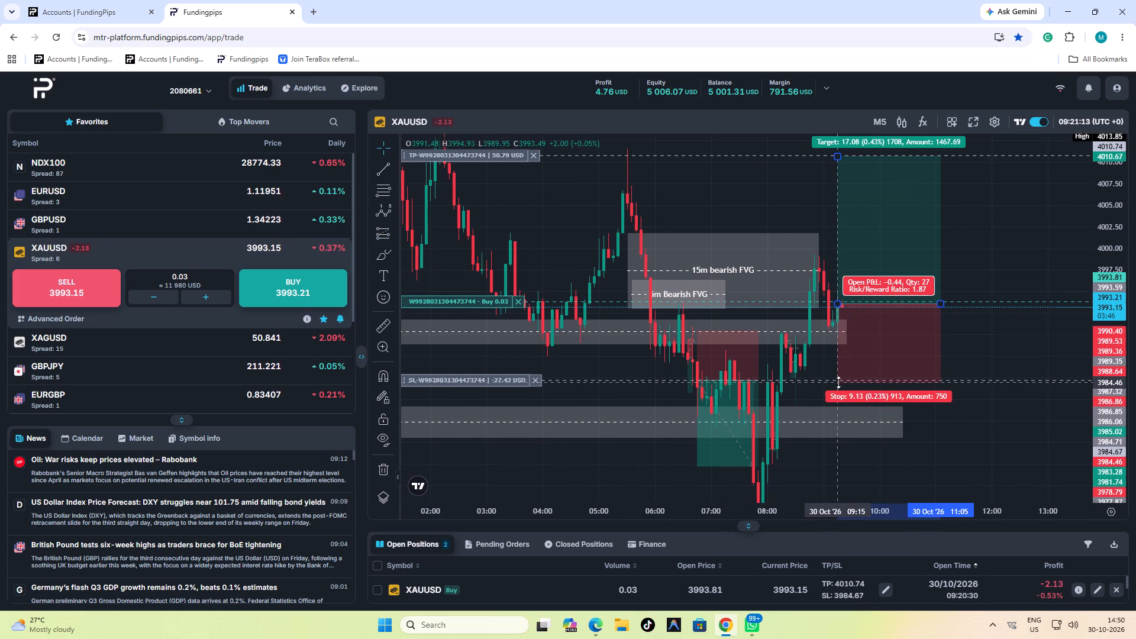
{"action": "left_click_drag", "start_coordinate": [838, 382], "coordinate": [838, 380]}
{"action": "left_click", "coordinate": [1029, 347]}
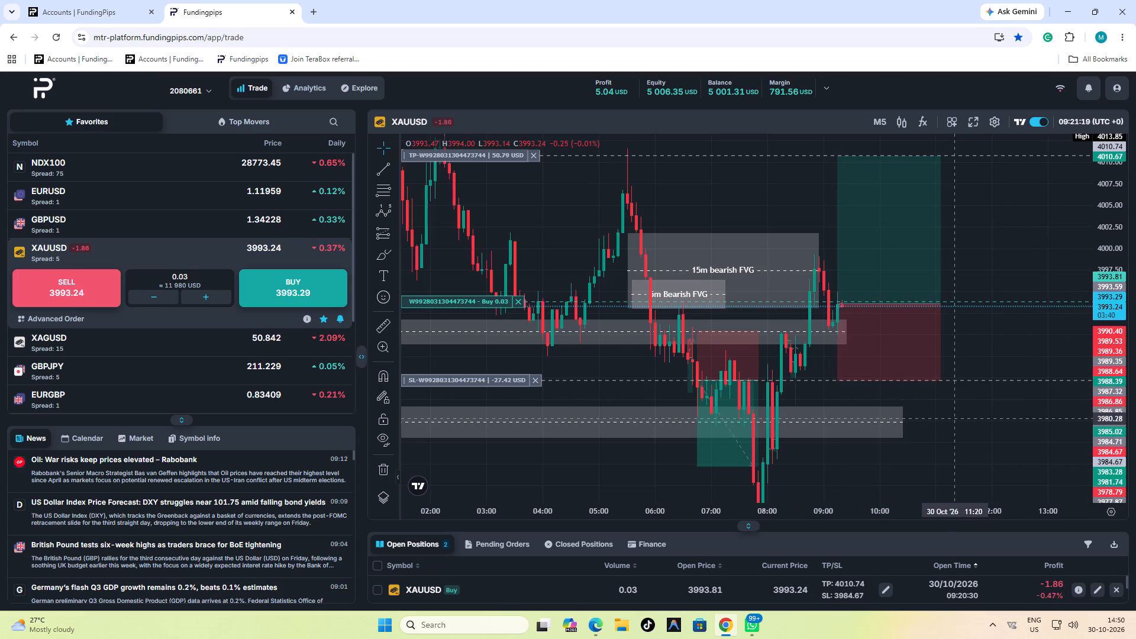
Set the XAUUSD order volume to 0.02 lots.
{"action": "scroll", "coordinate": [953, 418], "scroll_direction": "up", "scroll_amount": 1}
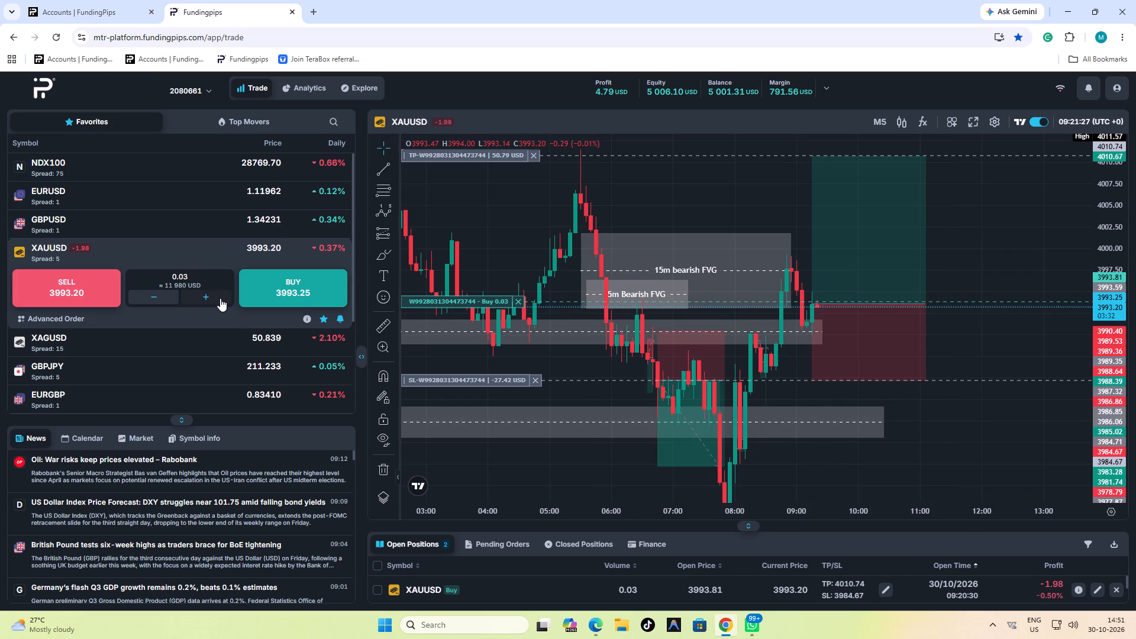
{"action": "left_click", "coordinate": [177, 297]}
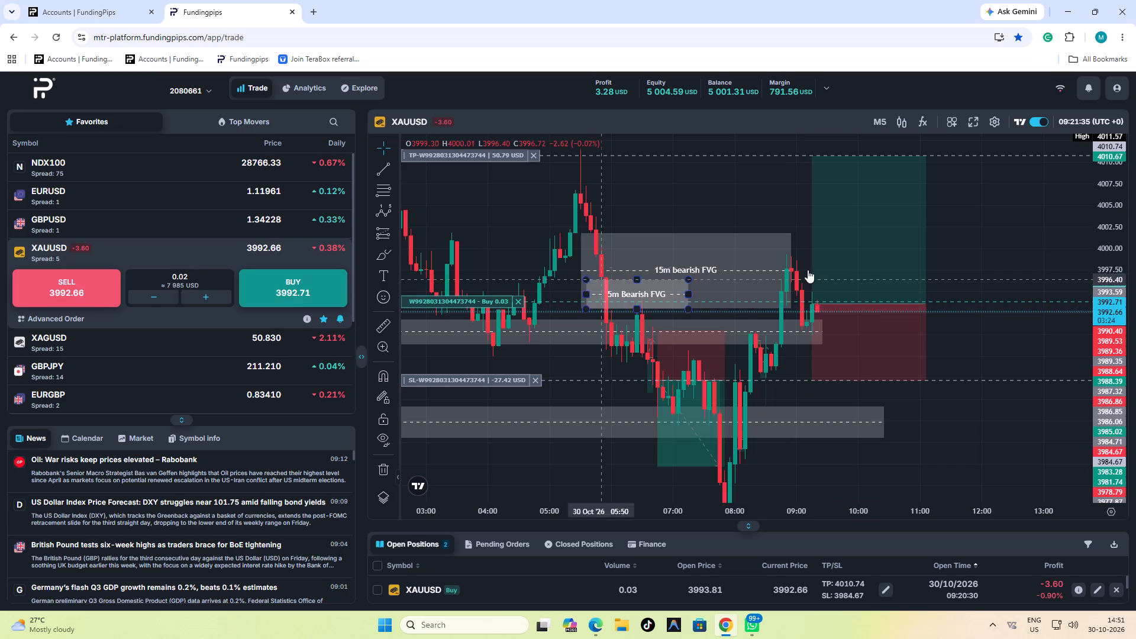
{"action": "left_click", "coordinate": [967, 263]}
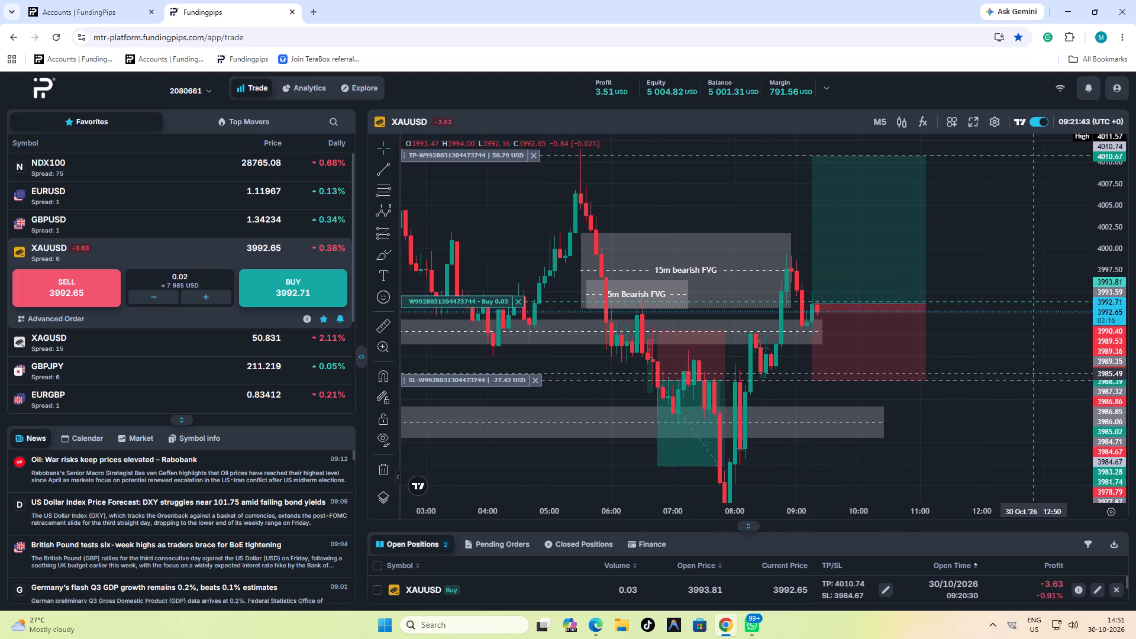
Review the XAUUSD buy against the wider chart, then switch to the Exness web terminal's XAU/USD chart in Microsoft Edge.
{"action": "left_click_drag", "start_coordinate": [1006, 341], "coordinate": [969, 397]}
{"action": "scroll", "coordinate": [997, 289], "scroll_direction": "down", "scroll_amount": 6}
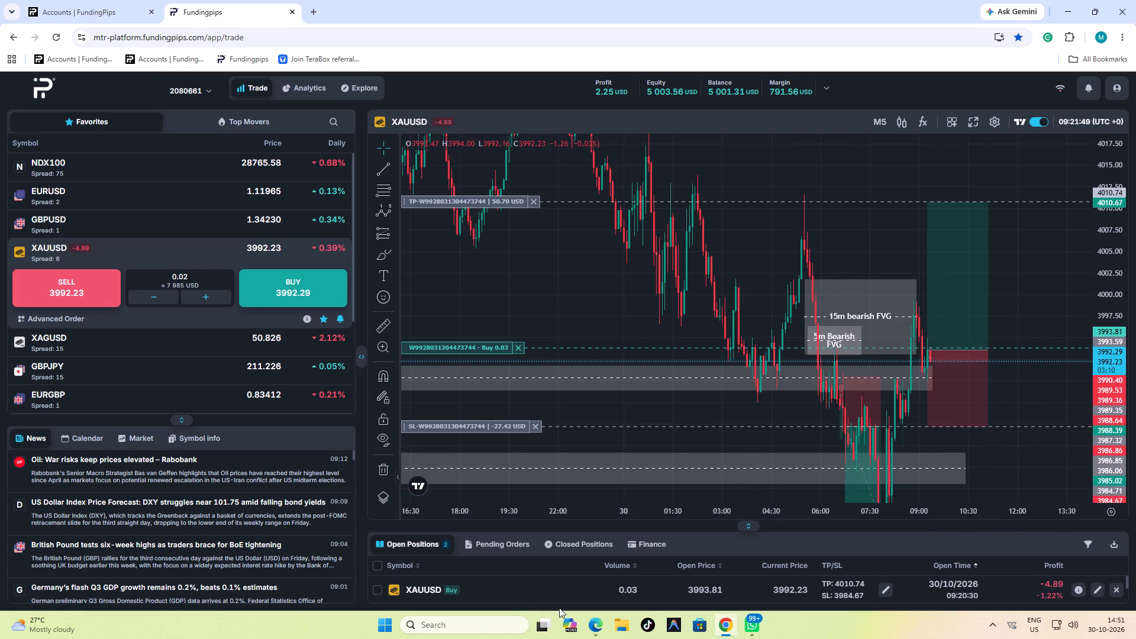
{"action": "left_click", "coordinate": [588, 623]}
{"action": "left_click", "coordinate": [589, 624]}
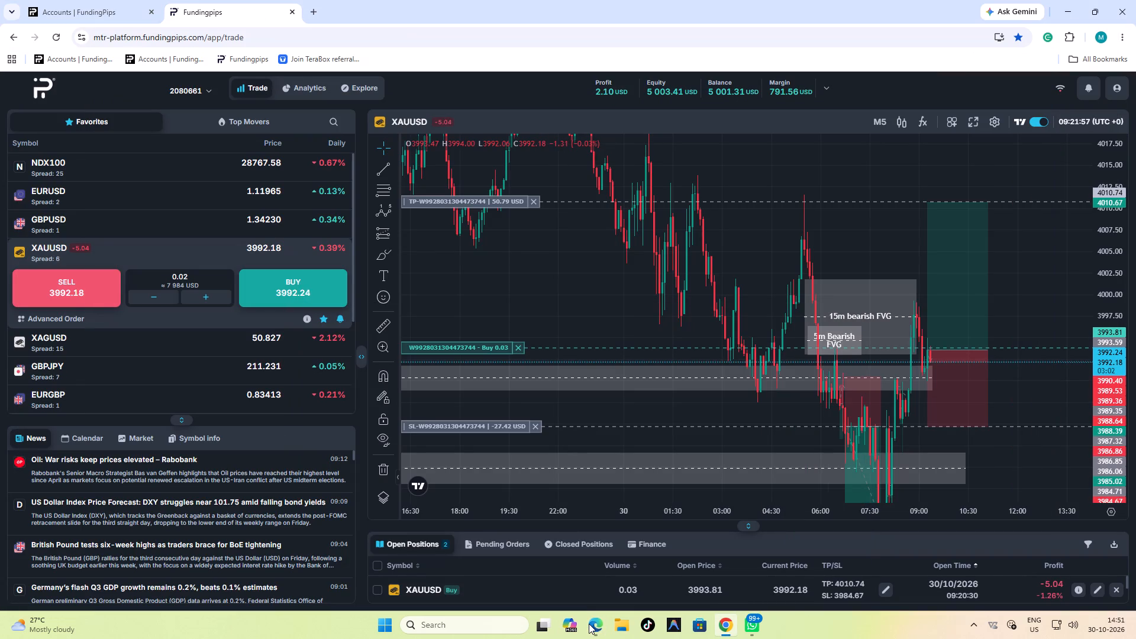
{"action": "left_click", "coordinate": [589, 624]}
{"action": "scroll", "coordinate": [765, 409], "scroll_direction": "up", "scroll_amount": 4}
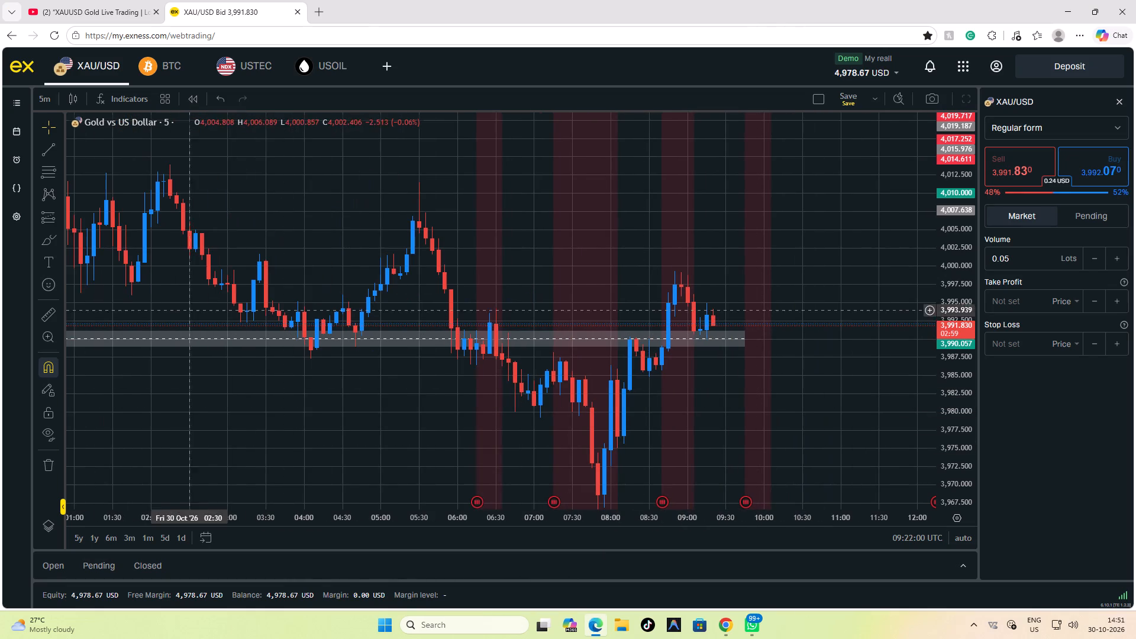
Start a new XAU/USD buy order with a volume of 0.03 lots.
{"action": "left_click", "coordinate": [1098, 172]}
{"action": "left_click", "coordinate": [1030, 257]}
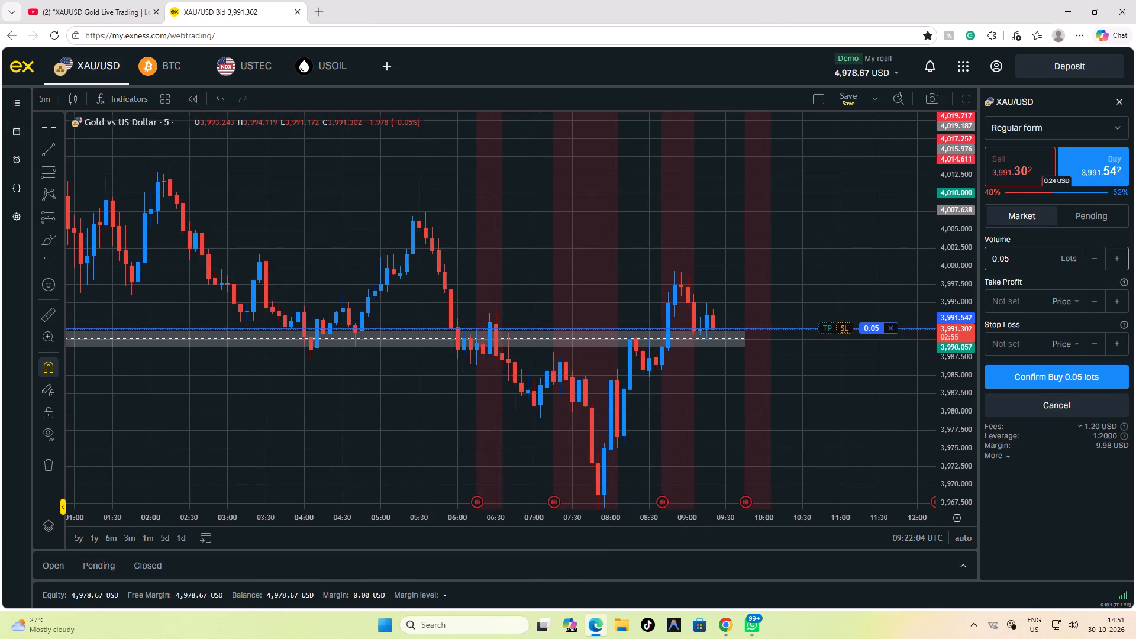
{"action": "key", "text": "BackSpace"}
{"action": "key", "text": "3"}
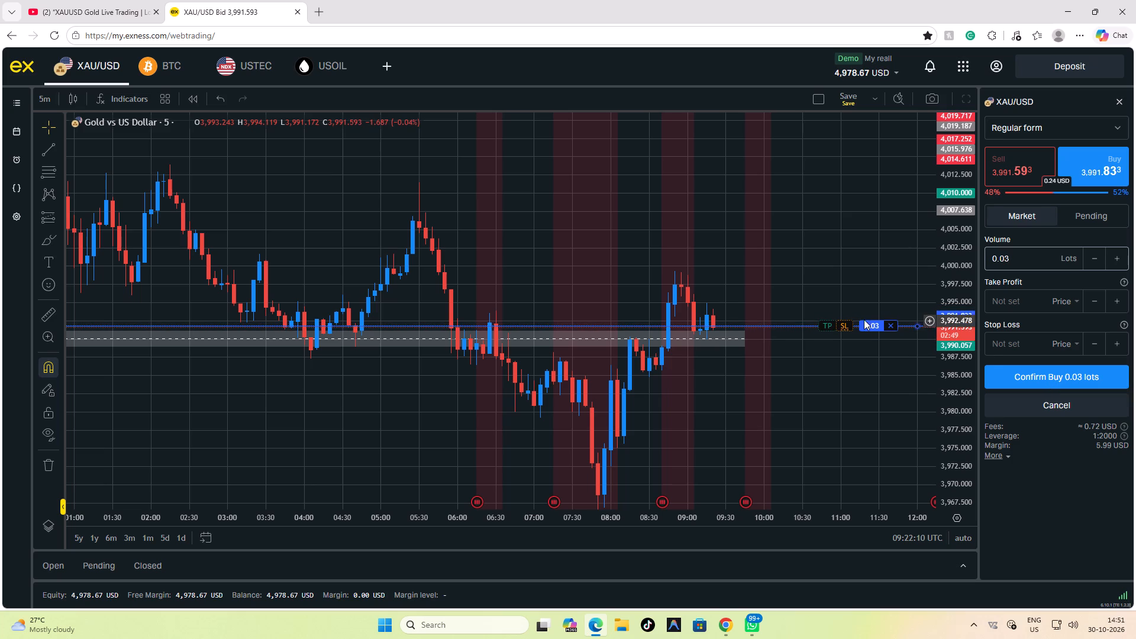
Make the XAU/USD buy a pending order and set its open price to 3993.311 on the chart.
{"action": "left_click_drag", "start_coordinate": [870, 328], "coordinate": [866, 334]}
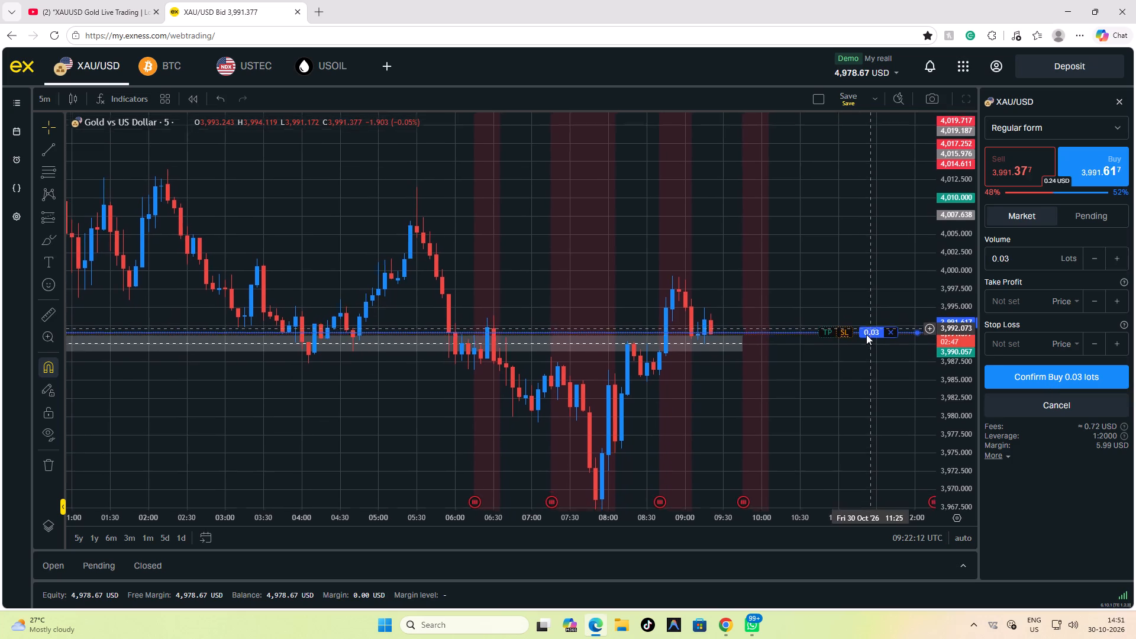
{"action": "left_click_drag", "start_coordinate": [866, 334], "coordinate": [864, 345]}
{"action": "left_click_drag", "start_coordinate": [959, 372], "coordinate": [960, 280]}
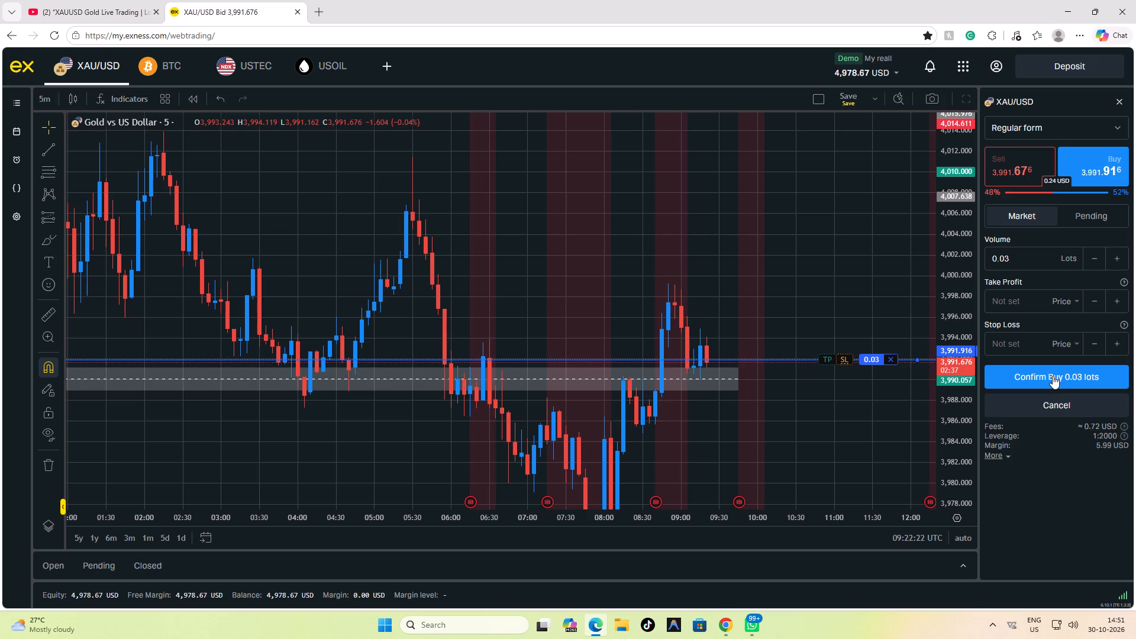
{"action": "left_click", "coordinate": [1082, 221]}
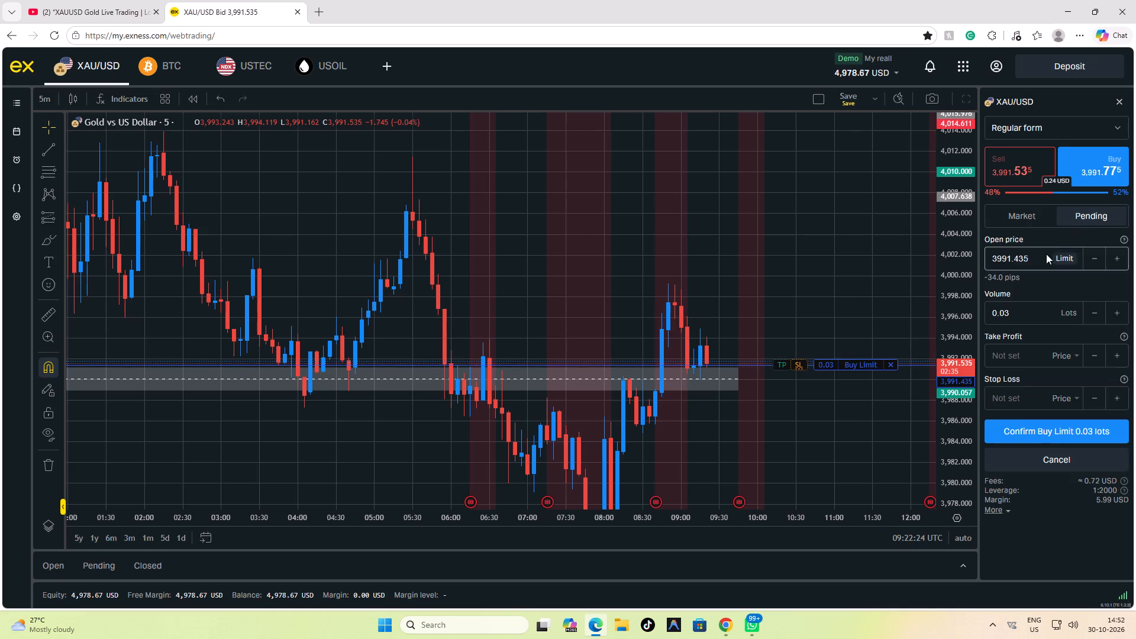
{"action": "left_click_drag", "start_coordinate": [830, 366], "coordinate": [837, 351]}
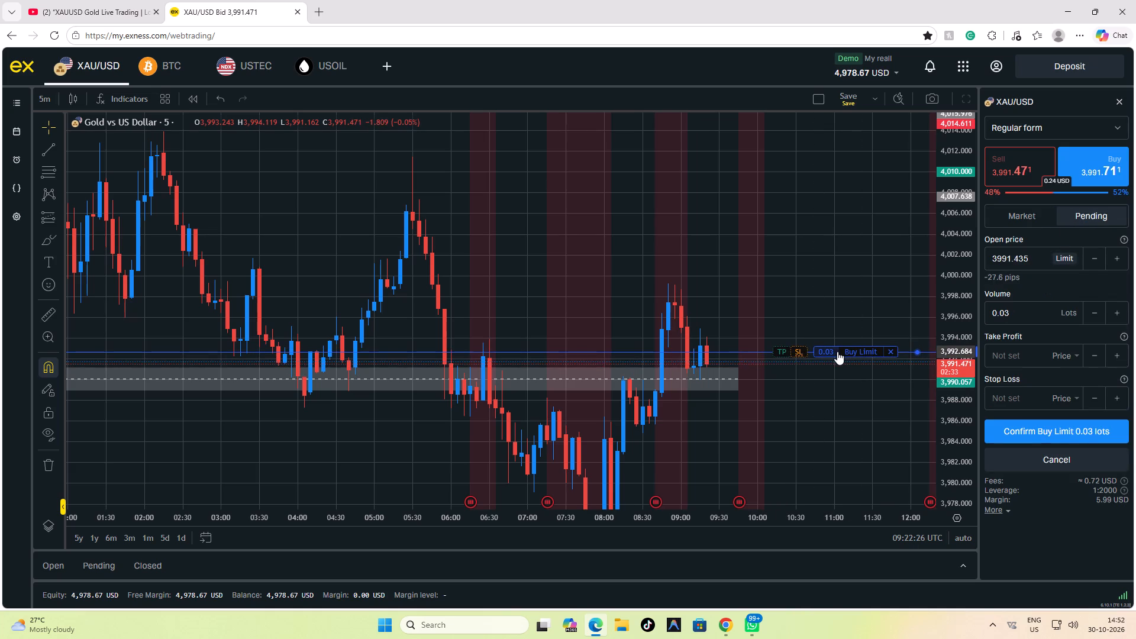
{"action": "left_click_drag", "start_coordinate": [837, 351], "coordinate": [841, 344]}
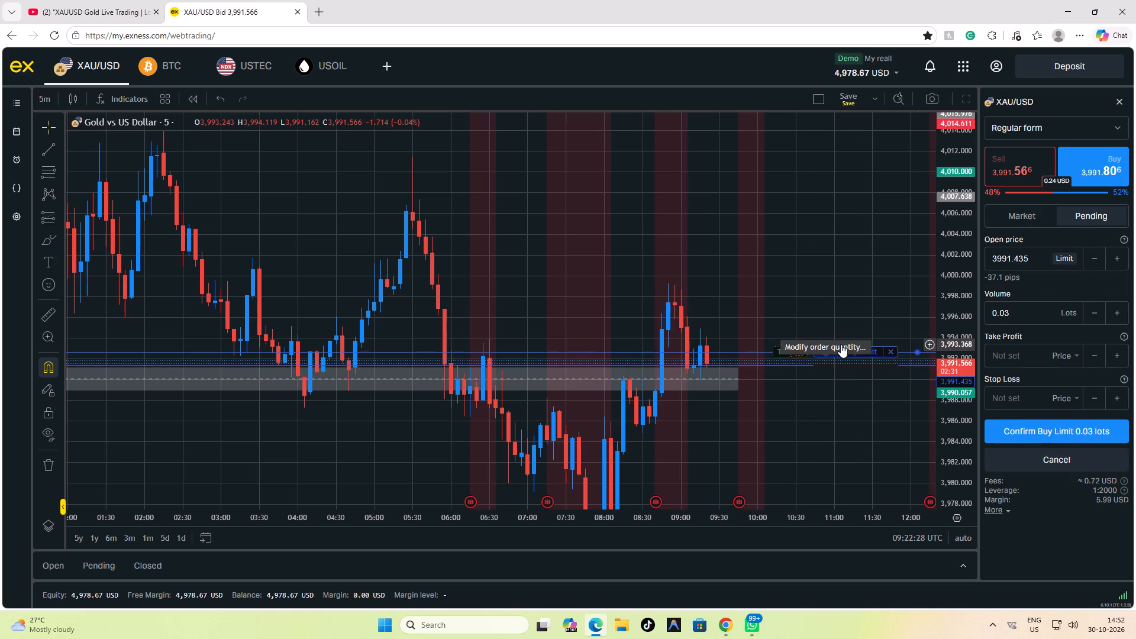
{"action": "left_click_drag", "start_coordinate": [841, 344], "coordinate": [841, 347]}
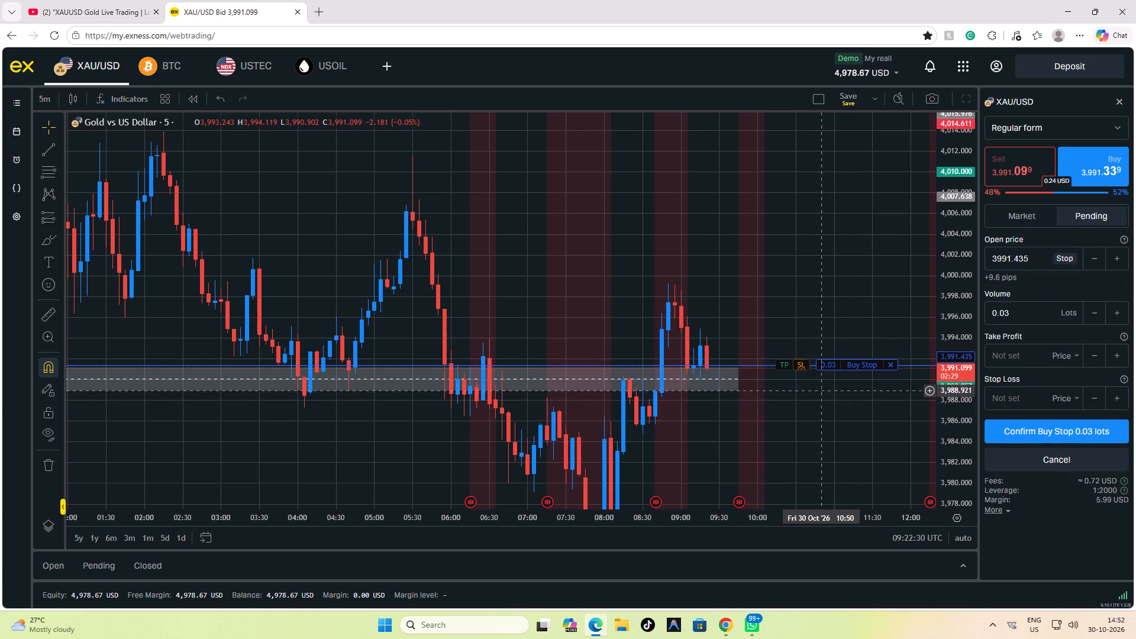
{"action": "left_click_drag", "start_coordinate": [850, 363], "coordinate": [854, 345]}
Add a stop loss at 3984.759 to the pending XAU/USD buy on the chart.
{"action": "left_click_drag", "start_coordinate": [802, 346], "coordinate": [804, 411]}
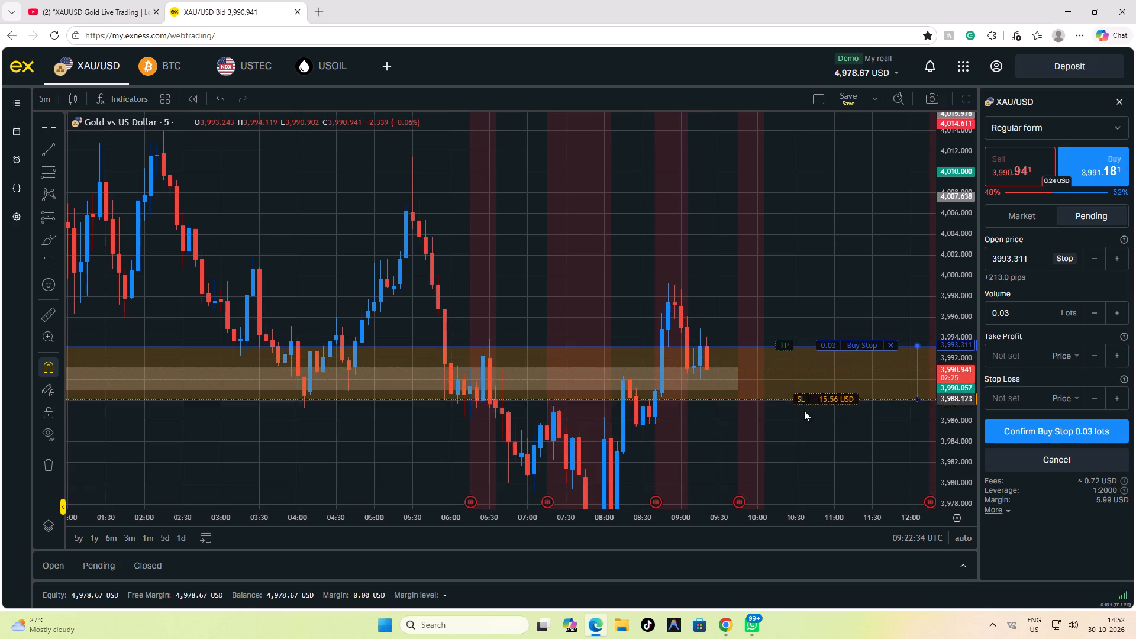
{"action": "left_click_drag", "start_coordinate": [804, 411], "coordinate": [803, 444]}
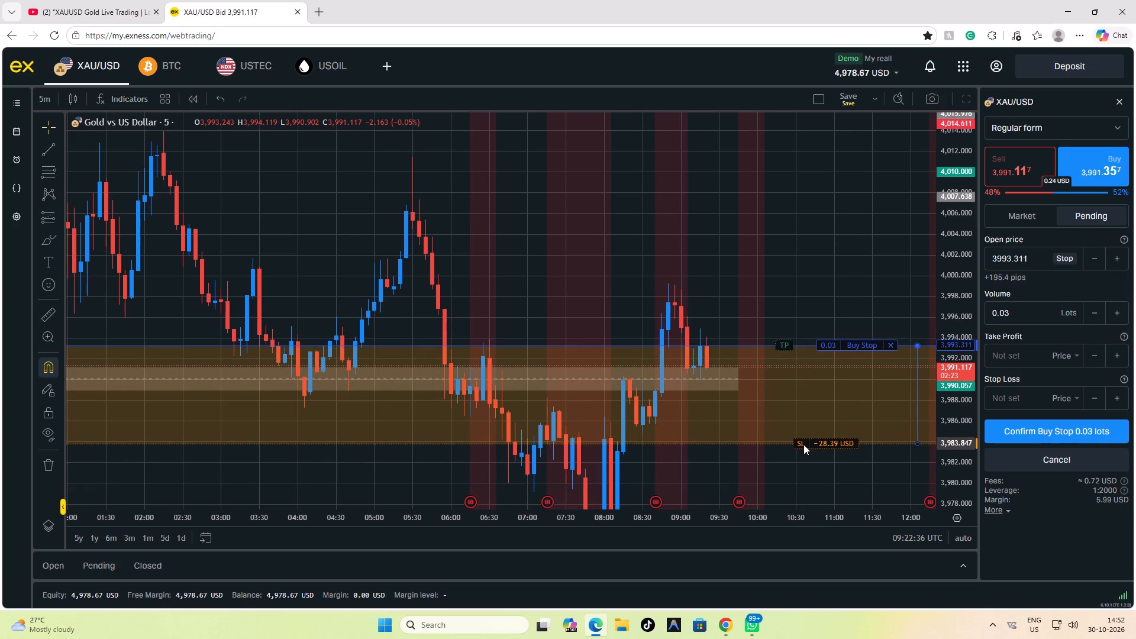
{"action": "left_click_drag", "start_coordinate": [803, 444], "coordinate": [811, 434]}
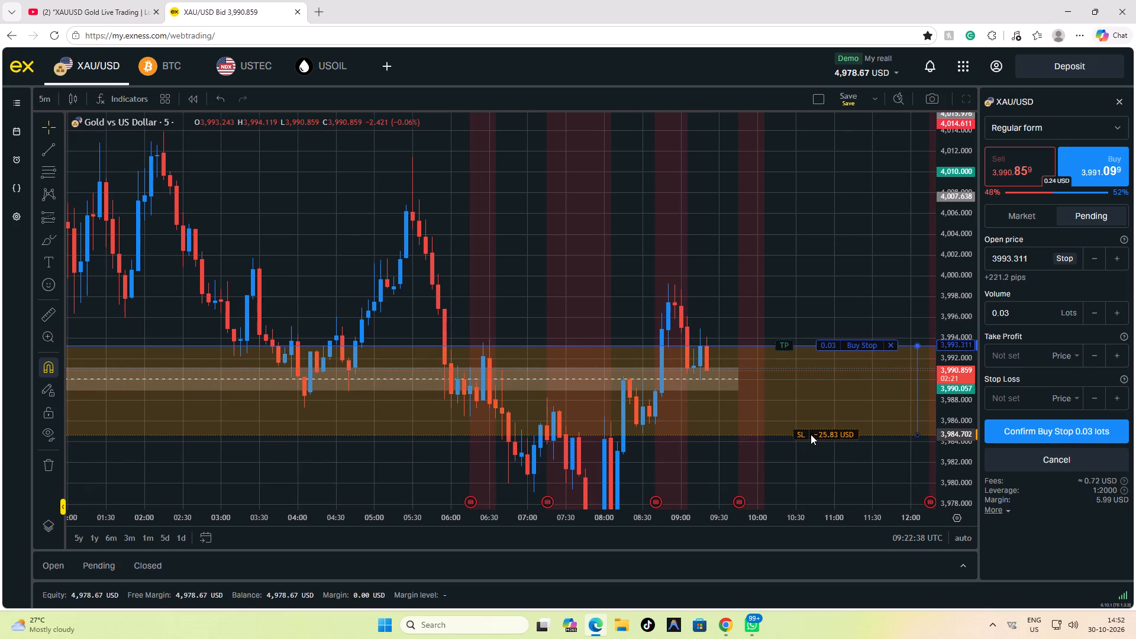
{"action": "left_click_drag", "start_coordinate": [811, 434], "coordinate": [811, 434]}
Add a take profit to the pending XAU/USD buy and set it to 4009.731 on the chart.
{"action": "left_click_drag", "start_coordinate": [805, 347], "coordinate": [822, 261]}
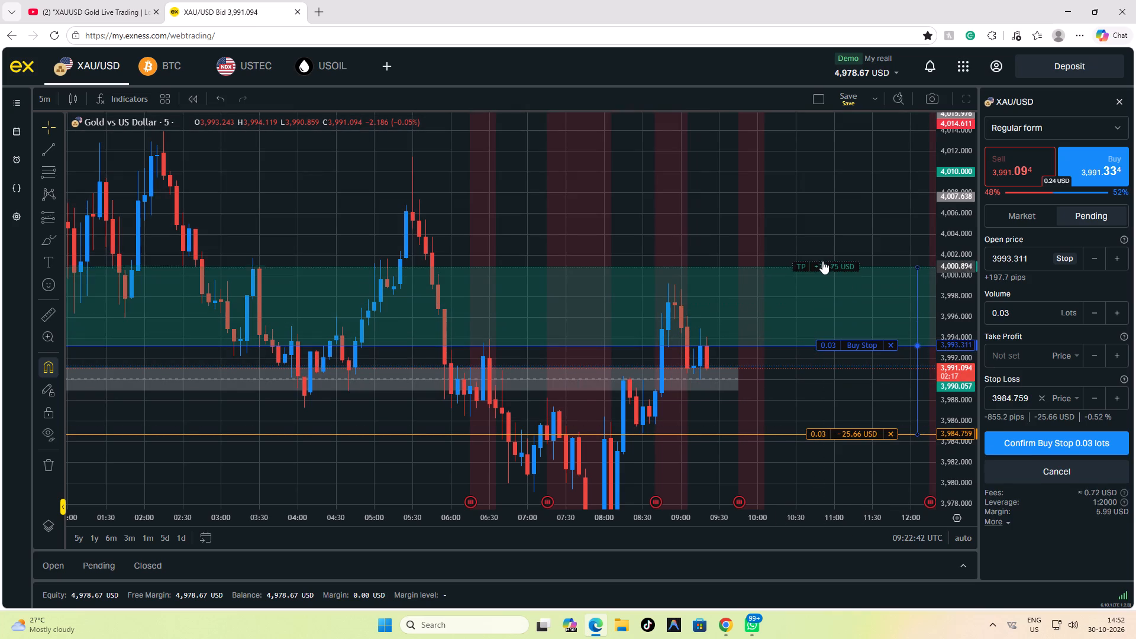
{"action": "left_click_drag", "start_coordinate": [822, 261], "coordinate": [828, 275]}
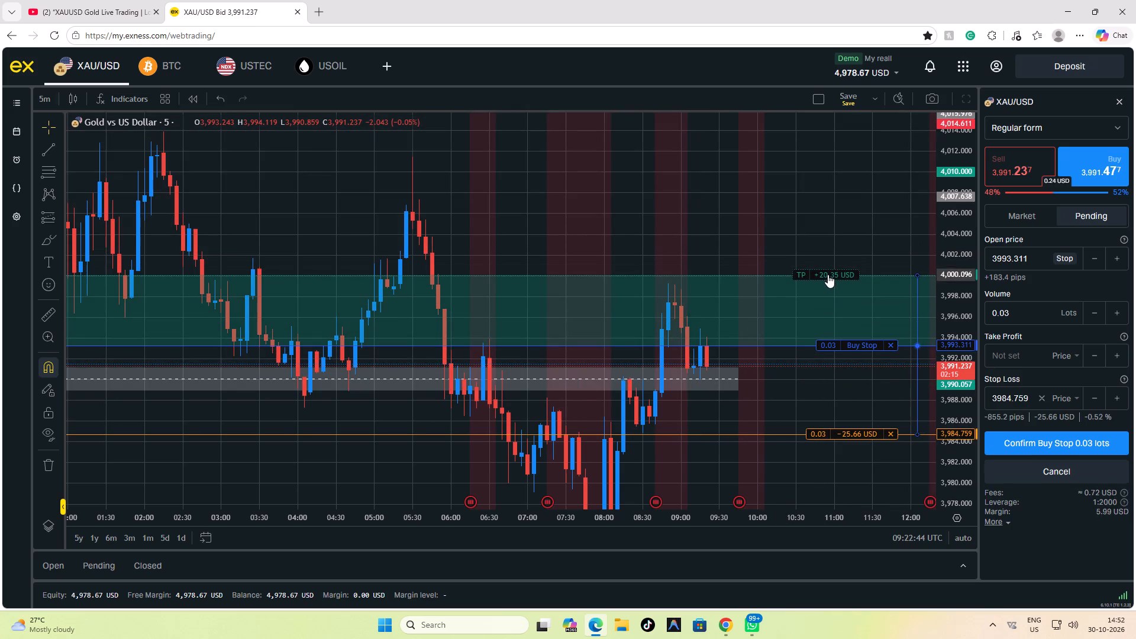
{"action": "left_click_drag", "start_coordinate": [828, 275], "coordinate": [858, 167]}
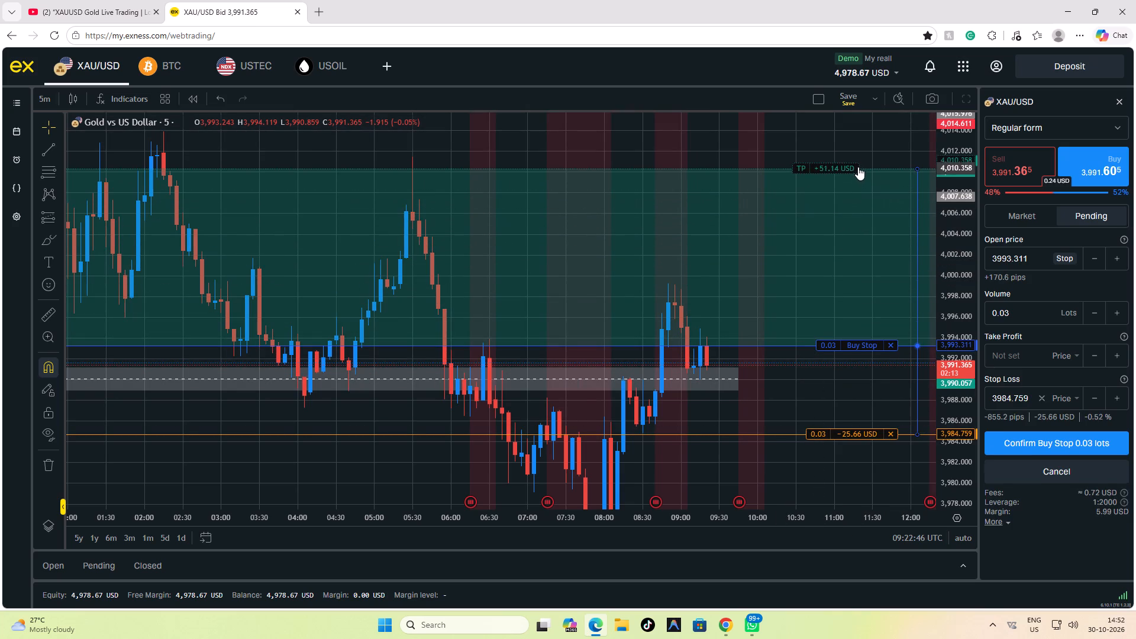
{"action": "left_click_drag", "start_coordinate": [858, 167], "coordinate": [859, 172]}
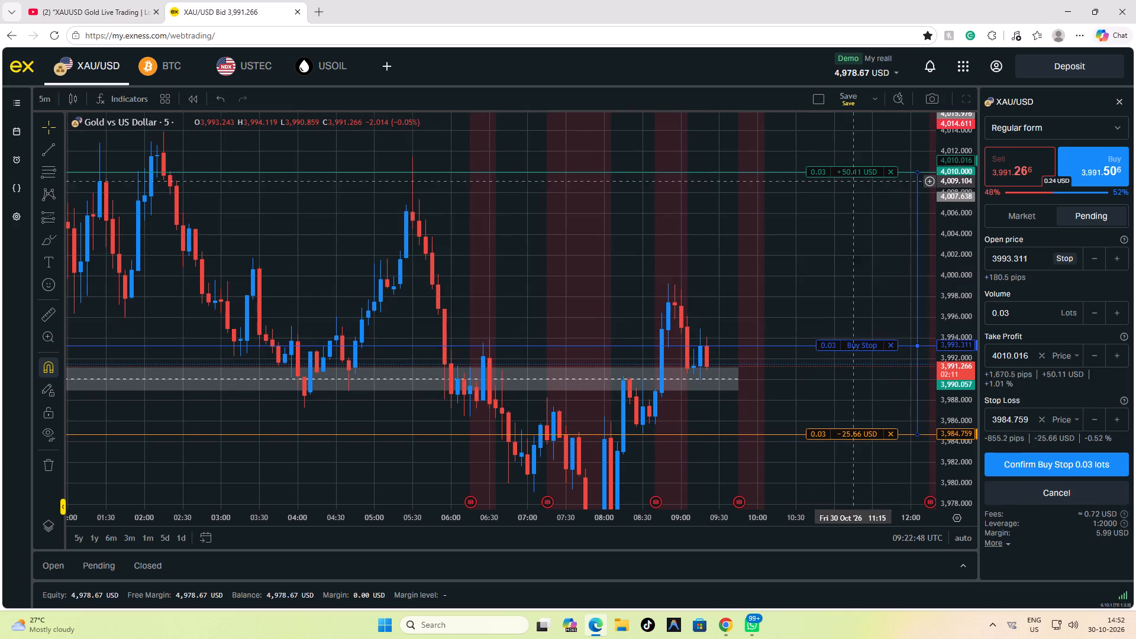
{"action": "scroll", "coordinate": [839, 285], "scroll_direction": "down", "scroll_amount": 2}
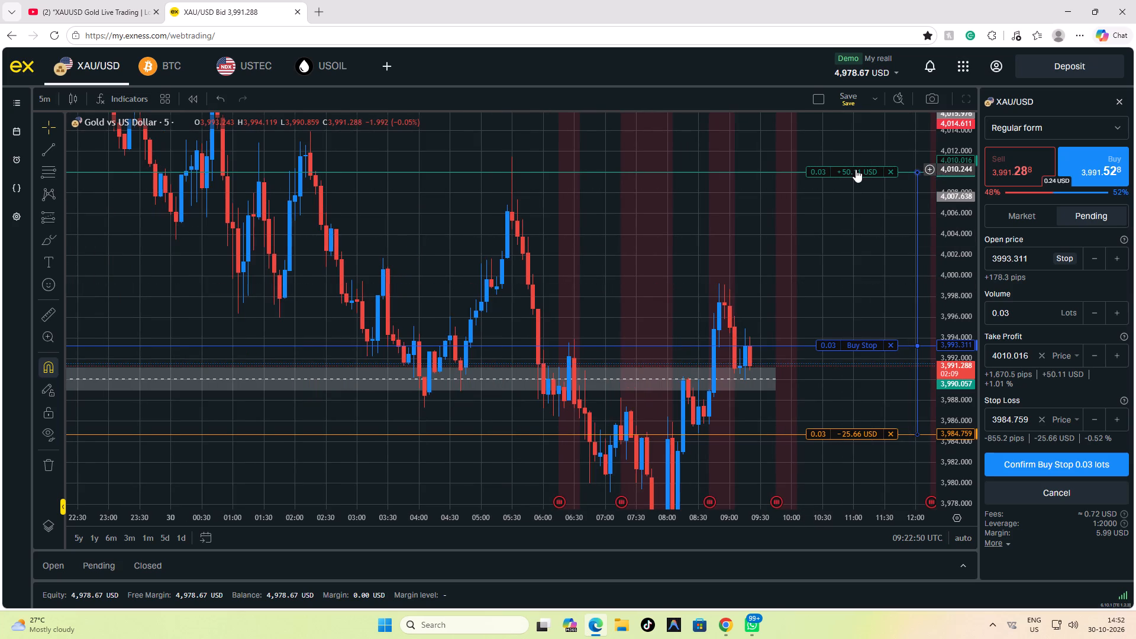
{"action": "left_click_drag", "start_coordinate": [856, 169], "coordinate": [856, 175]}
Check the XAUUSD buy's levels in FundingPips in Google Chrome, then set the pending Exness order's stop loss to 3988.123 on the chart.
{"action": "left_click_drag", "start_coordinate": [844, 269], "coordinate": [792, 269]}
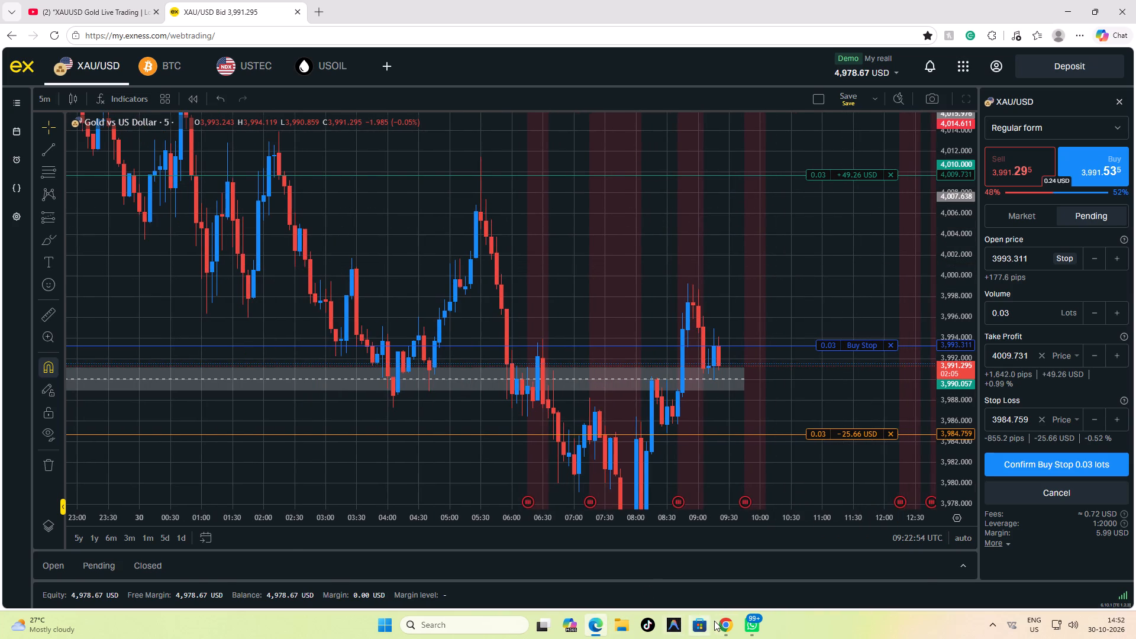
{"action": "left_click", "coordinate": [714, 621]}
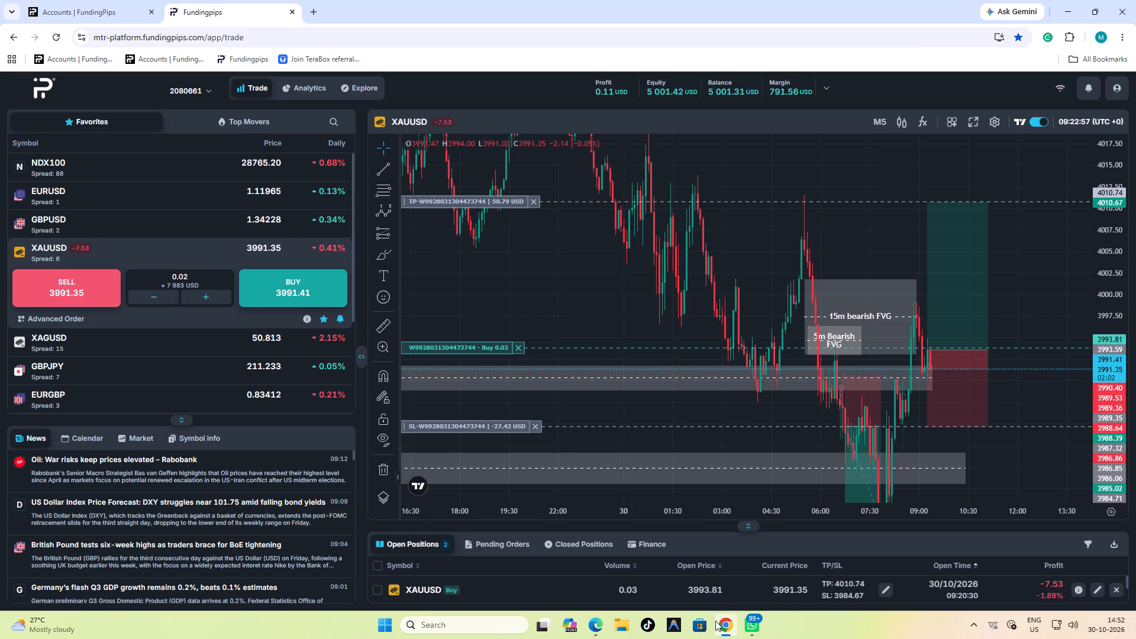
{"action": "left_click", "coordinate": [715, 621]}
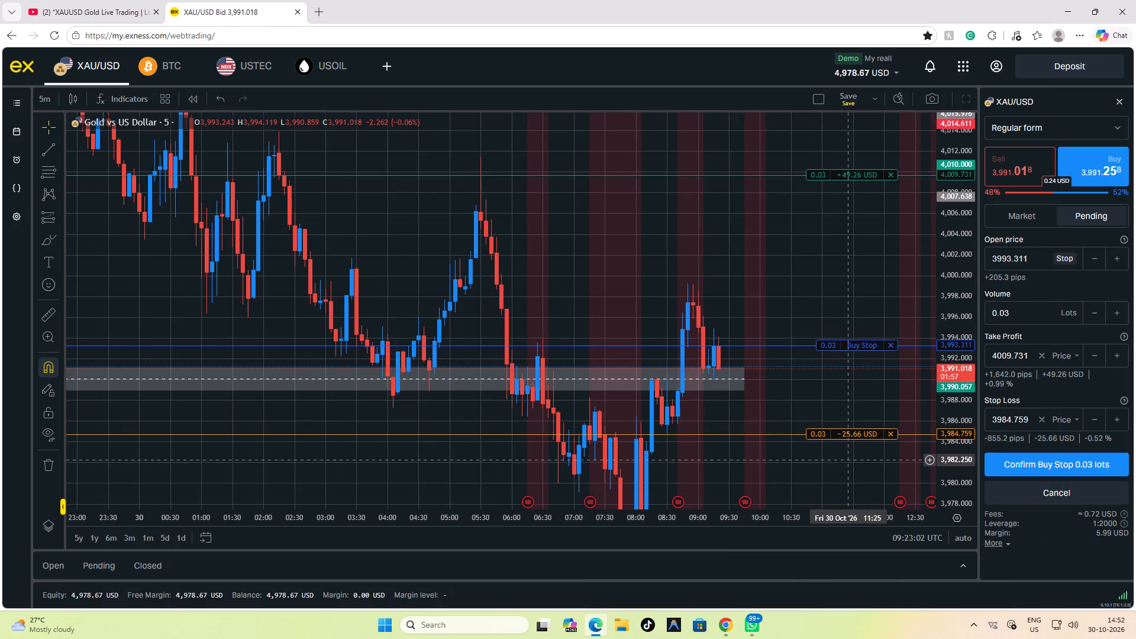
{"action": "left_click_drag", "start_coordinate": [845, 438], "coordinate": [845, 441]}
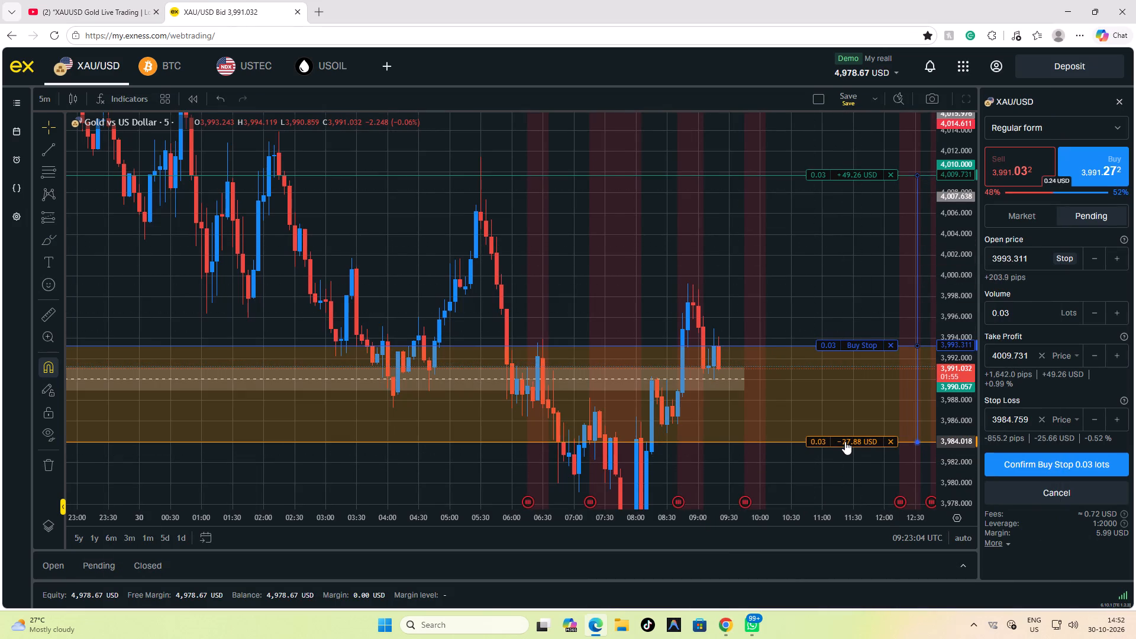
{"action": "left_click_drag", "start_coordinate": [845, 441], "coordinate": [849, 430]}
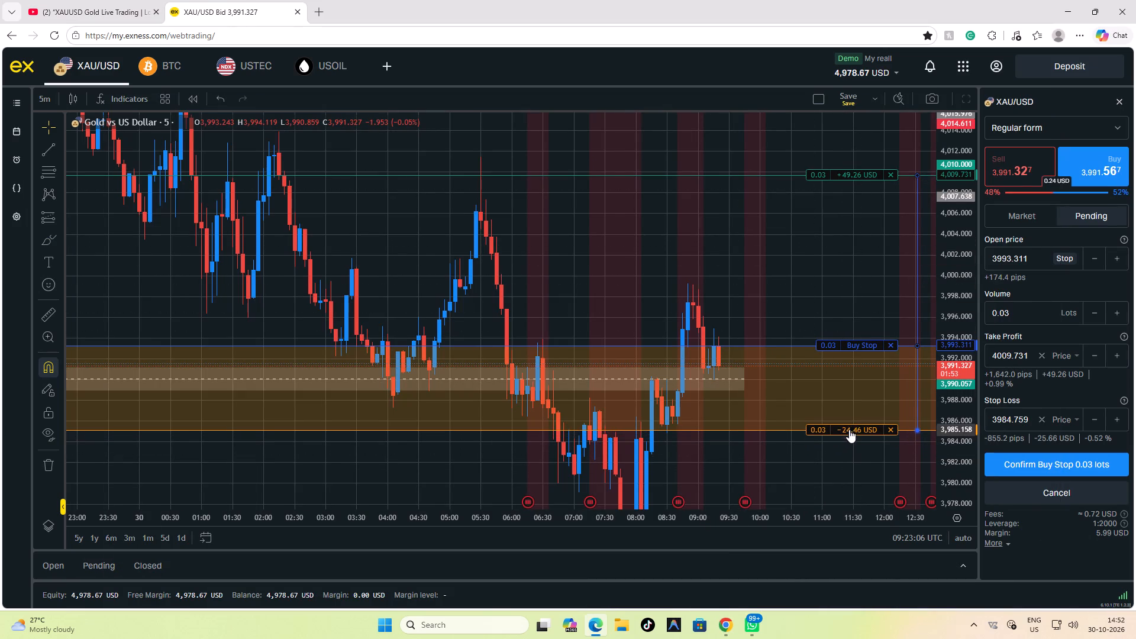
{"action": "left_click_drag", "start_coordinate": [849, 430], "coordinate": [851, 425]}
{"action": "left_click_drag", "start_coordinate": [852, 425], "coordinate": [854, 421]}
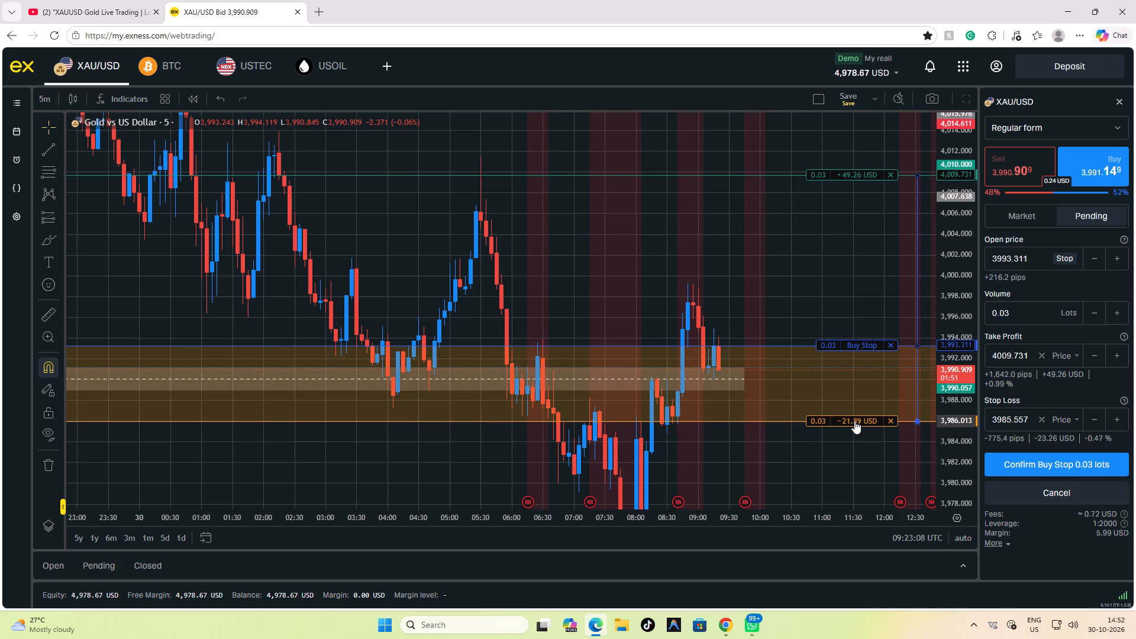
{"action": "left_click_drag", "start_coordinate": [854, 421], "coordinate": [859, 414]}
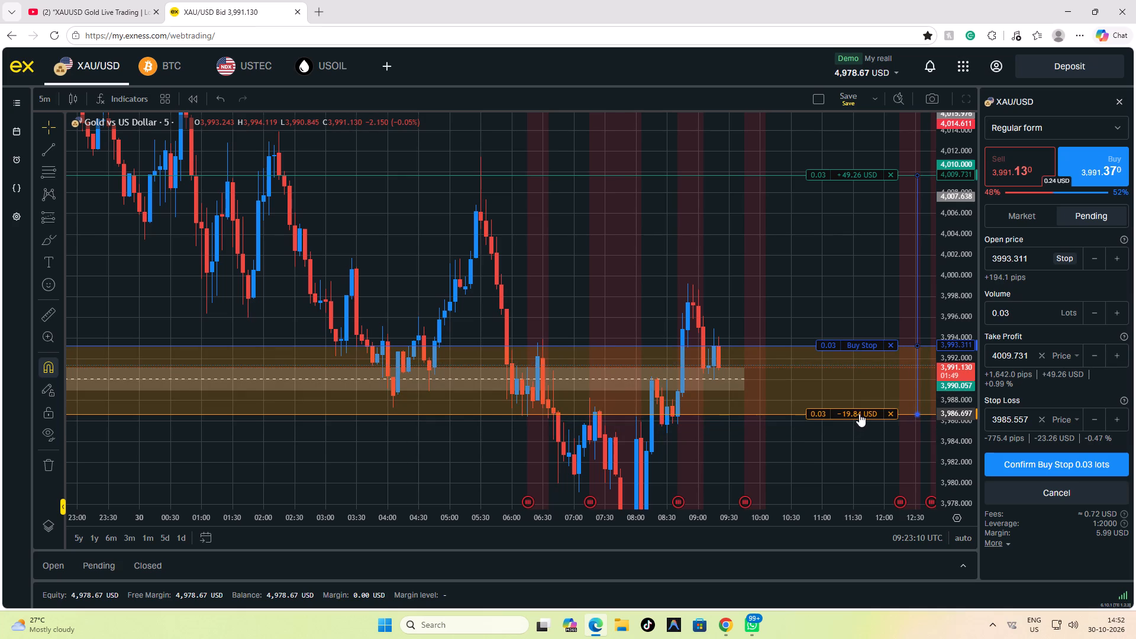
{"action": "left_click_drag", "start_coordinate": [859, 414], "coordinate": [861, 399]}
Recheck the XAUUSD chart in FundingPips, then place the 0.03-lot XAU/USD Buy Stop at 3993.311 in the Exness terminal in Microsoft Edge.
{"action": "scroll", "coordinate": [859, 402], "scroll_direction": "down", "scroll_amount": 3}
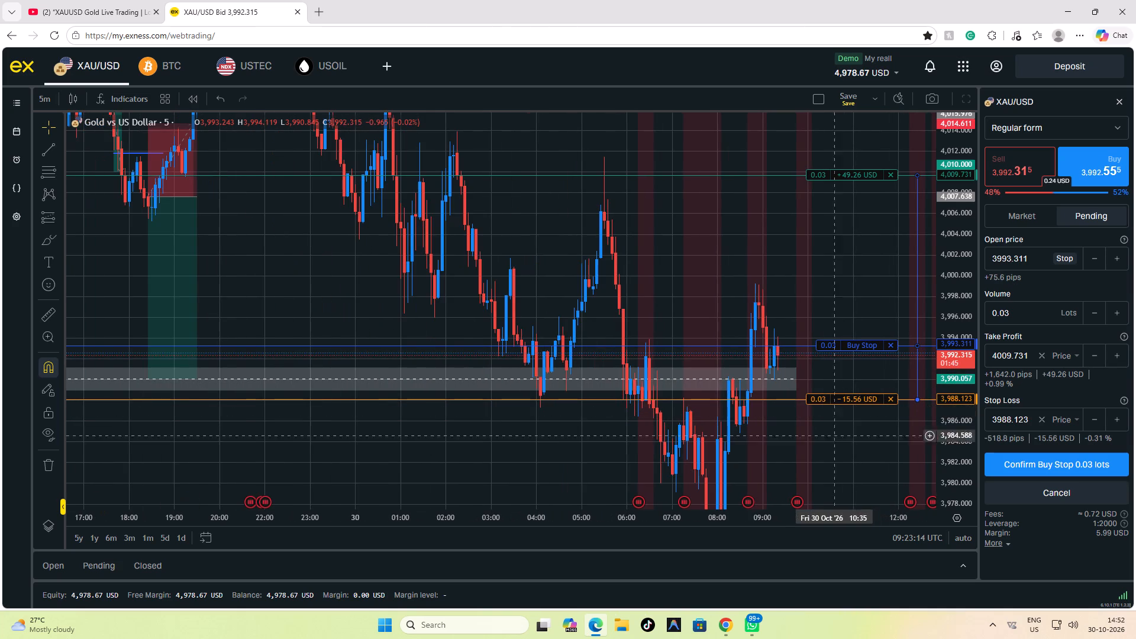
{"action": "left_click", "coordinate": [599, 623]}
{"action": "left_click", "coordinate": [599, 623]}
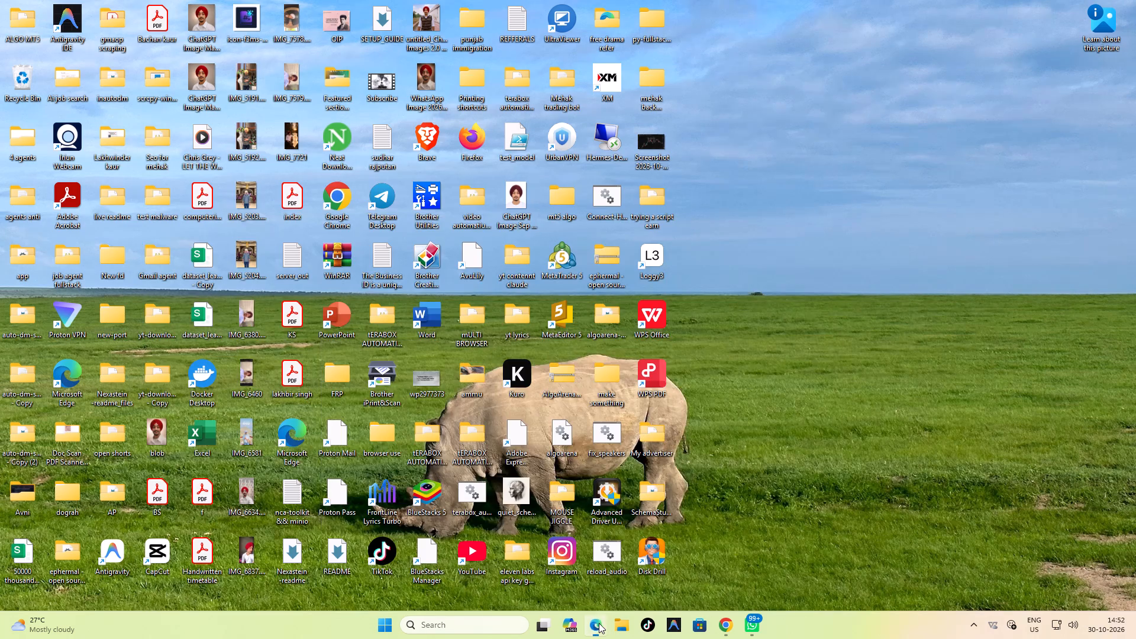
{"action": "left_click", "coordinate": [730, 625]}
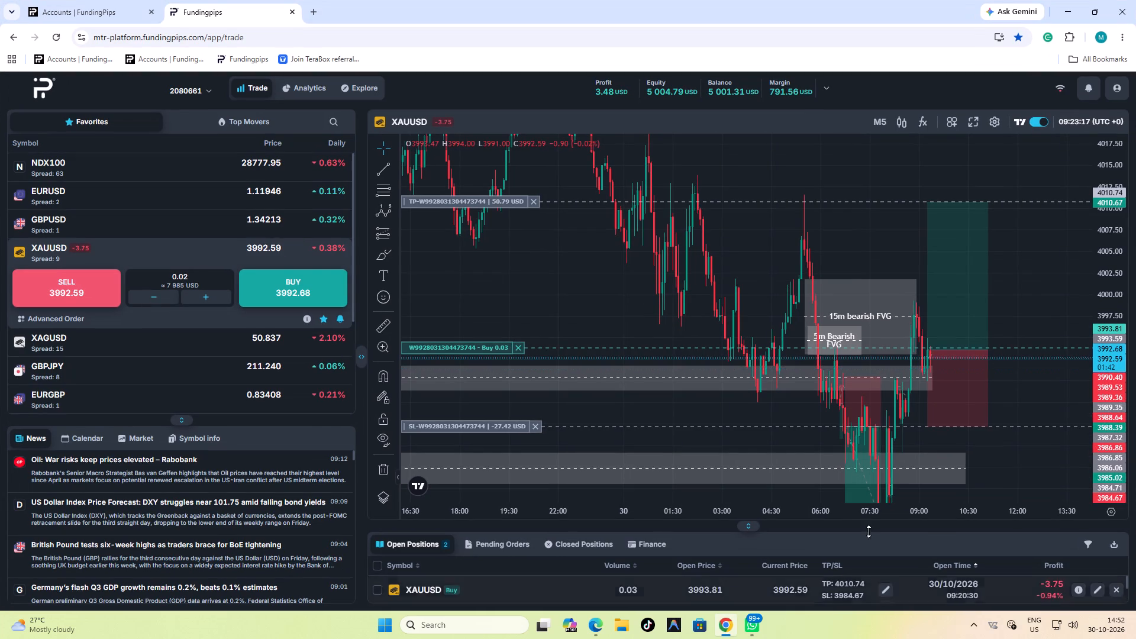
{"action": "scroll", "coordinate": [1009, 383], "scroll_direction": "up", "scroll_amount": 4}
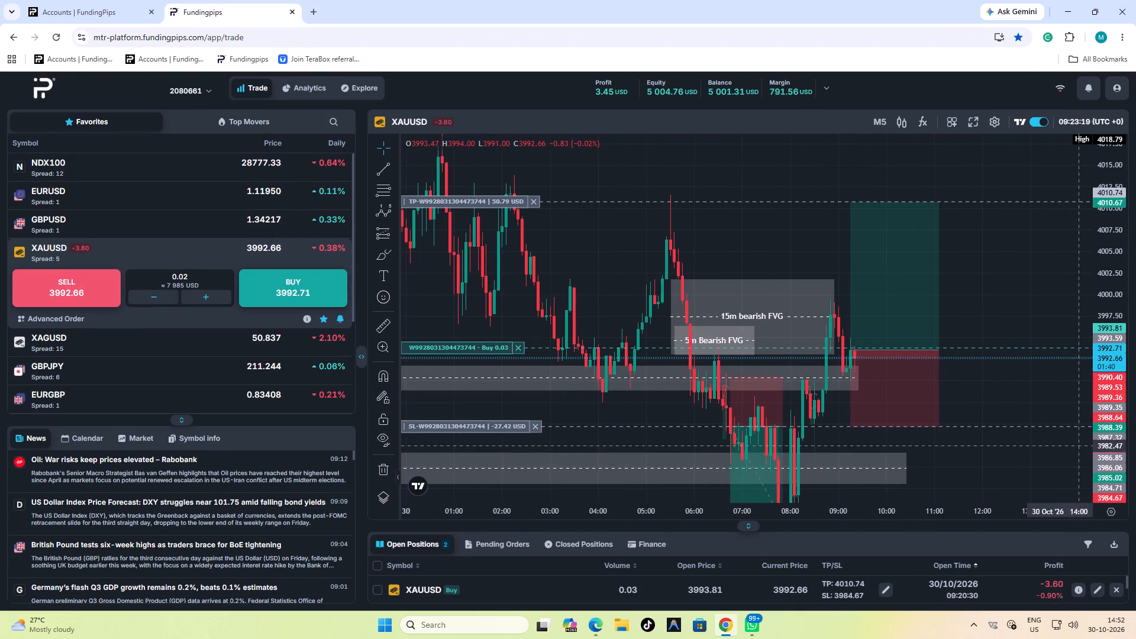
{"action": "left_click", "coordinate": [476, 425]}
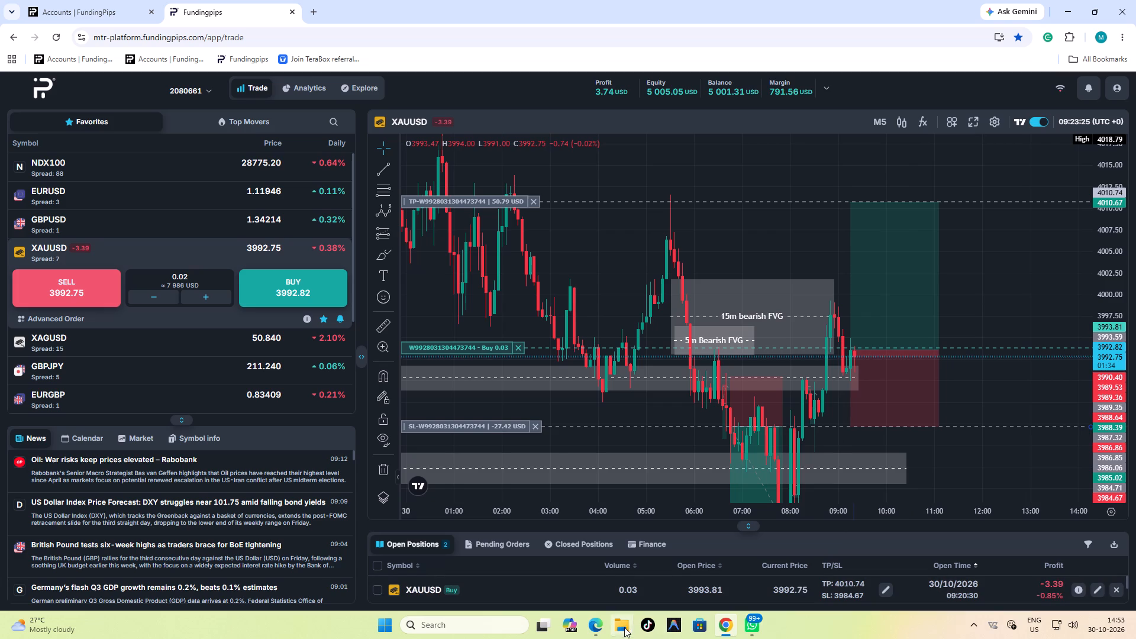
{"action": "left_click", "coordinate": [592, 628]}
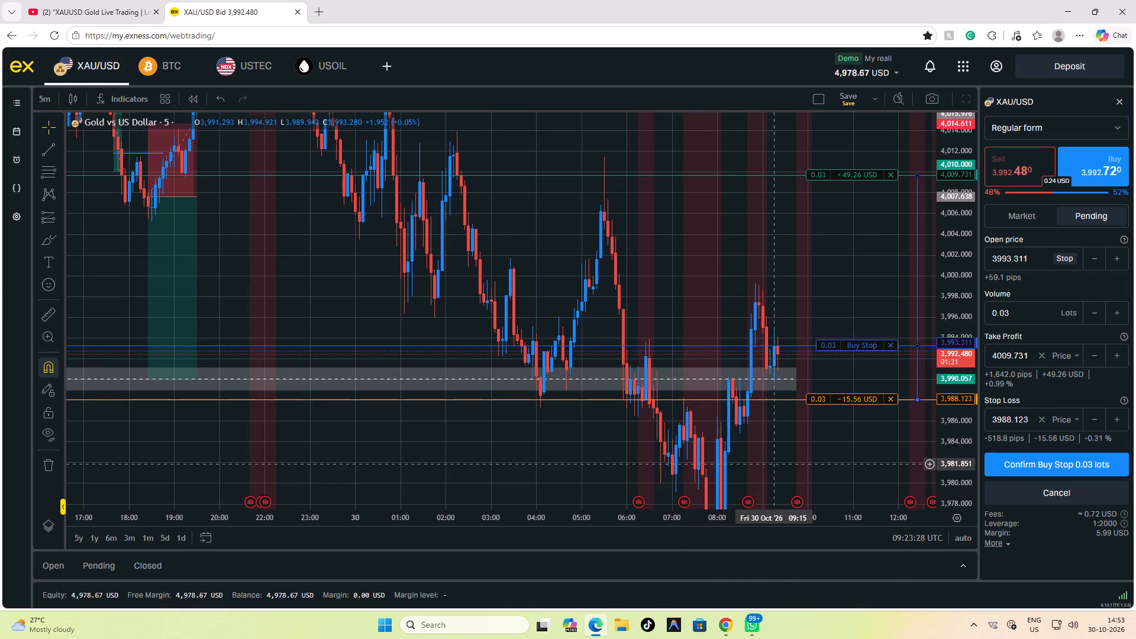
{"action": "left_click", "coordinate": [1040, 461]}
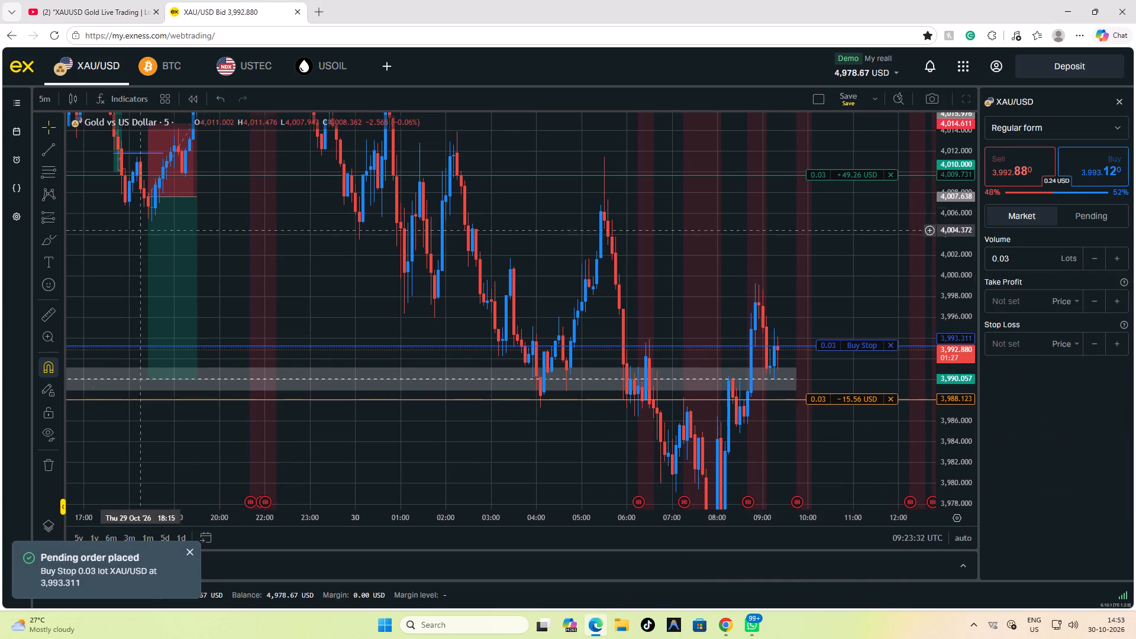
Draw a Long Position on the Exness XAU/USD chart with entry 3,993.243, target 4,009.617 and stop 3,988.066.
{"action": "left_click", "coordinate": [60, 218]}
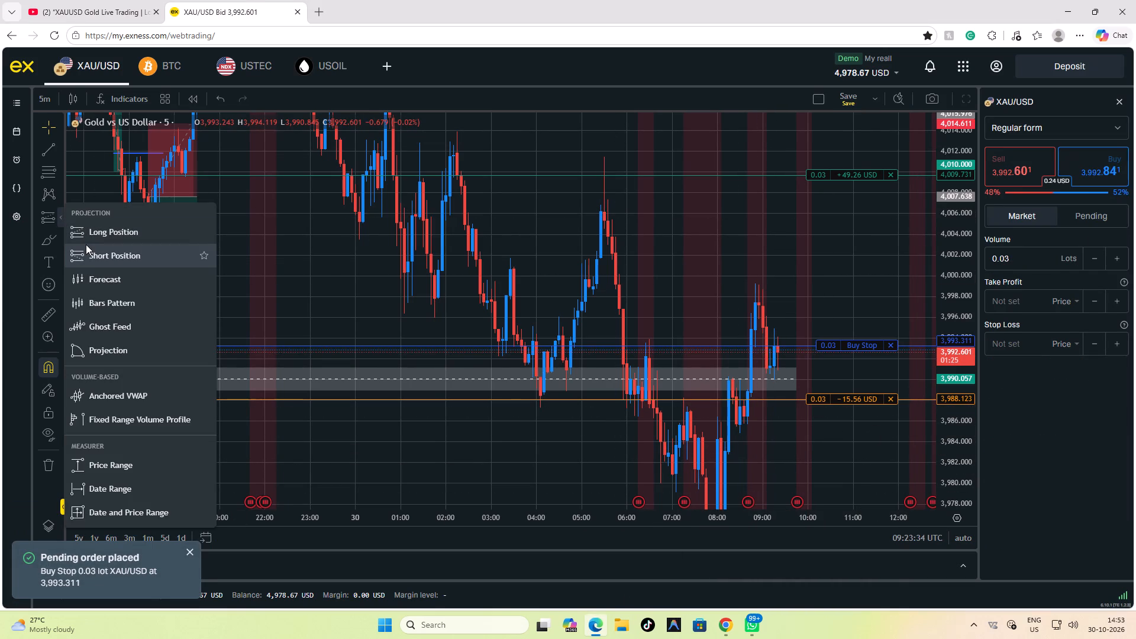
{"action": "left_click", "coordinate": [89, 232]}
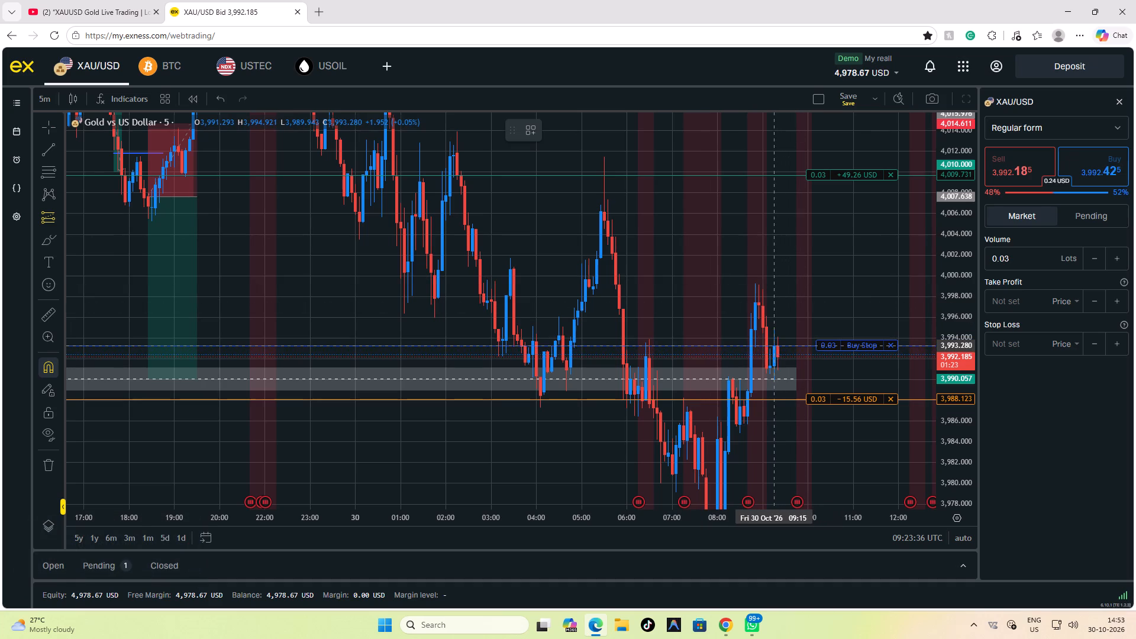
{"action": "left_click", "coordinate": [779, 346]}
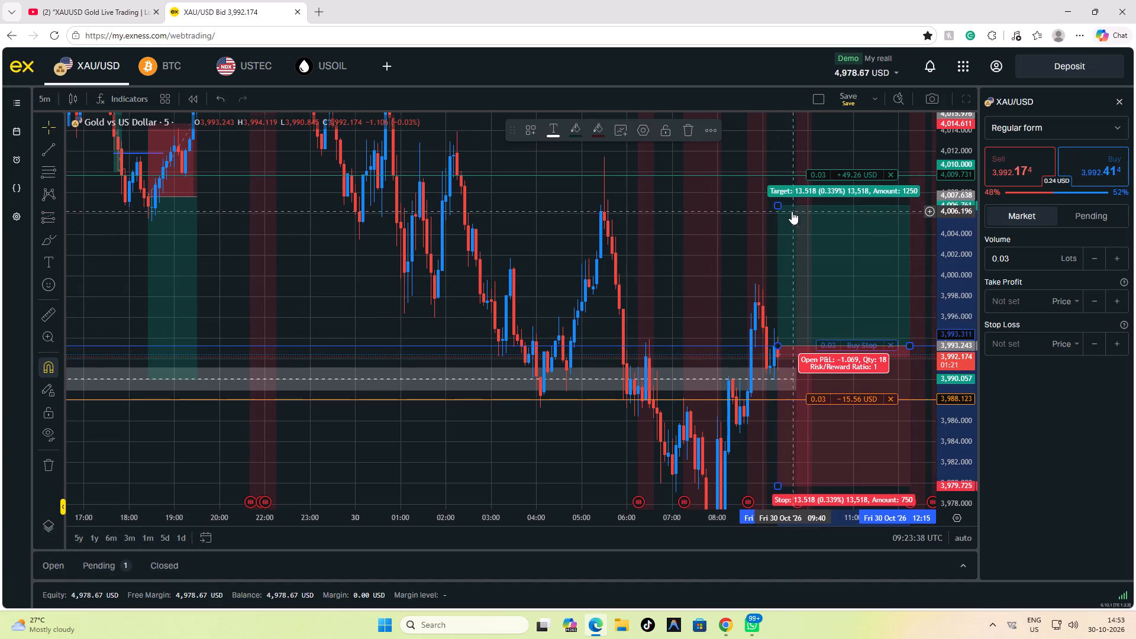
{"action": "left_click_drag", "start_coordinate": [779, 201], "coordinate": [783, 176]}
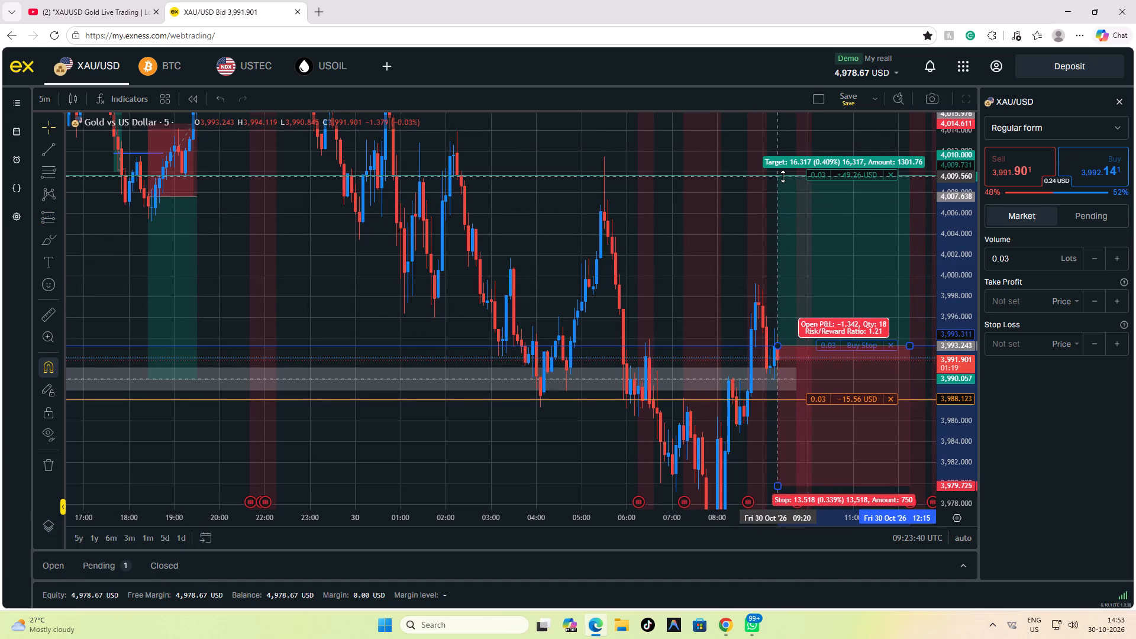
{"action": "left_click_drag", "start_coordinate": [783, 176], "coordinate": [783, 176]}
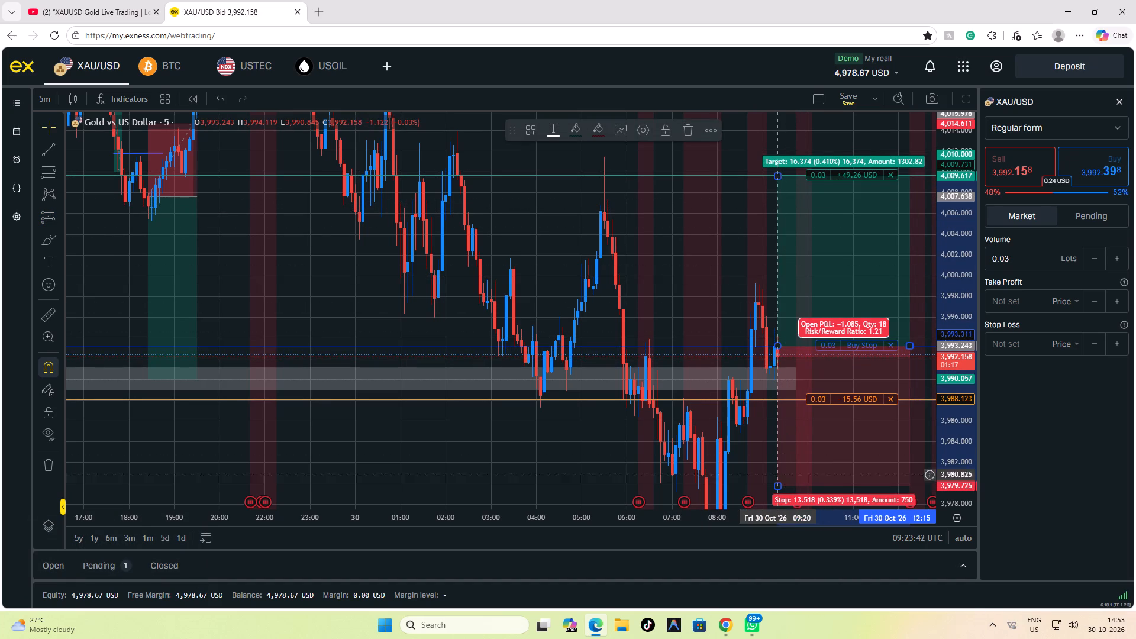
{"action": "left_click_drag", "start_coordinate": [780, 487], "coordinate": [767, 404]}
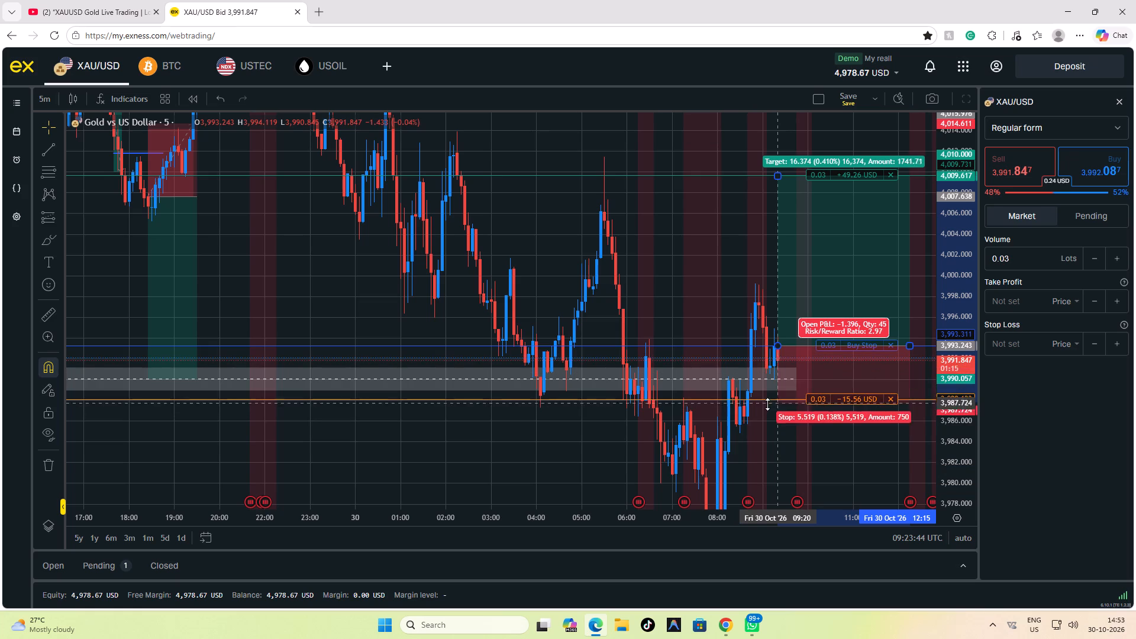
{"action": "left_click_drag", "start_coordinate": [767, 404], "coordinate": [780, 399]}
{"action": "left_click", "coordinate": [795, 458]}
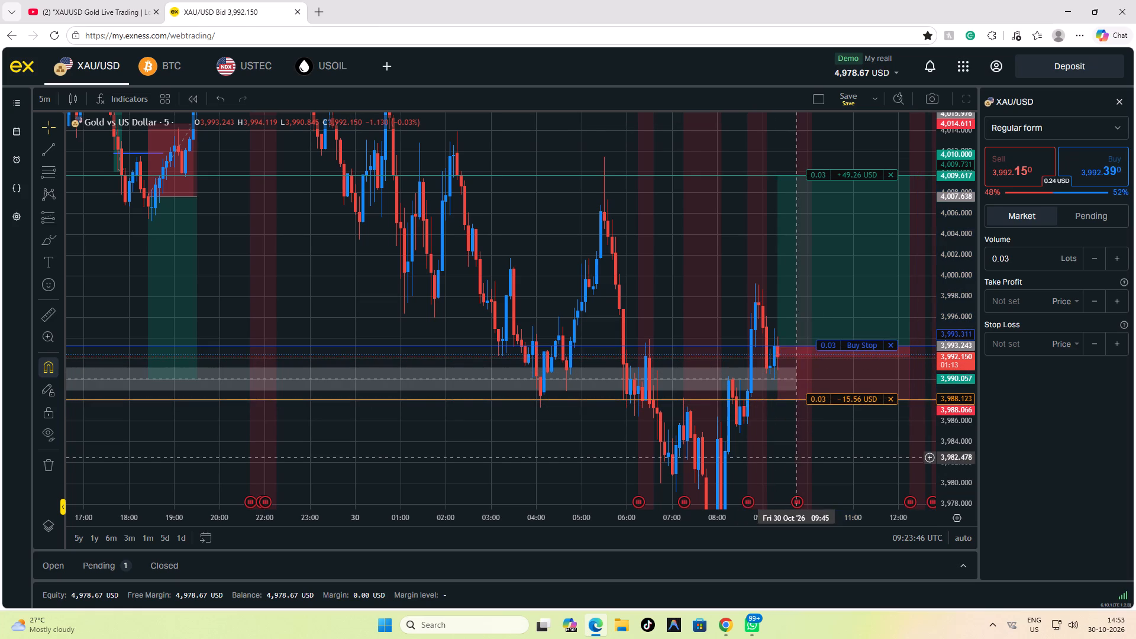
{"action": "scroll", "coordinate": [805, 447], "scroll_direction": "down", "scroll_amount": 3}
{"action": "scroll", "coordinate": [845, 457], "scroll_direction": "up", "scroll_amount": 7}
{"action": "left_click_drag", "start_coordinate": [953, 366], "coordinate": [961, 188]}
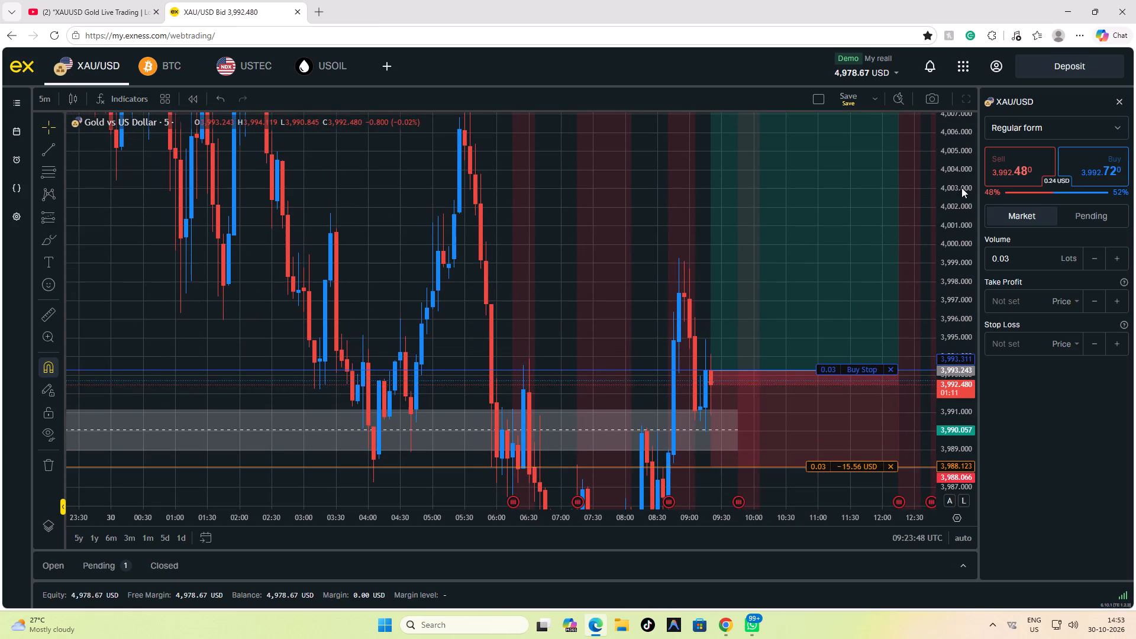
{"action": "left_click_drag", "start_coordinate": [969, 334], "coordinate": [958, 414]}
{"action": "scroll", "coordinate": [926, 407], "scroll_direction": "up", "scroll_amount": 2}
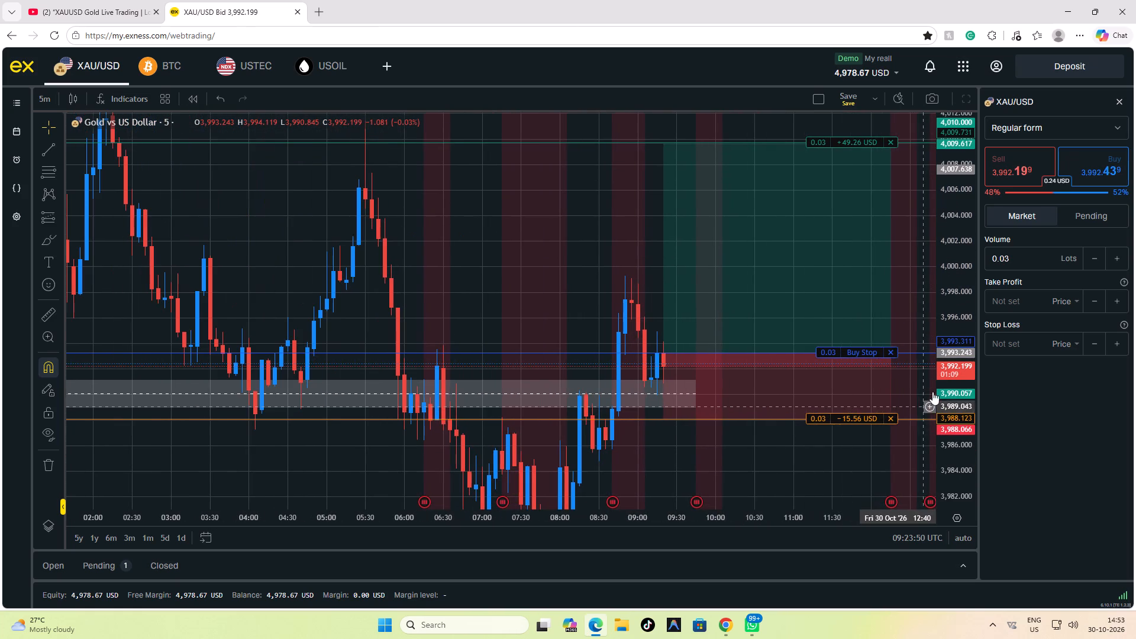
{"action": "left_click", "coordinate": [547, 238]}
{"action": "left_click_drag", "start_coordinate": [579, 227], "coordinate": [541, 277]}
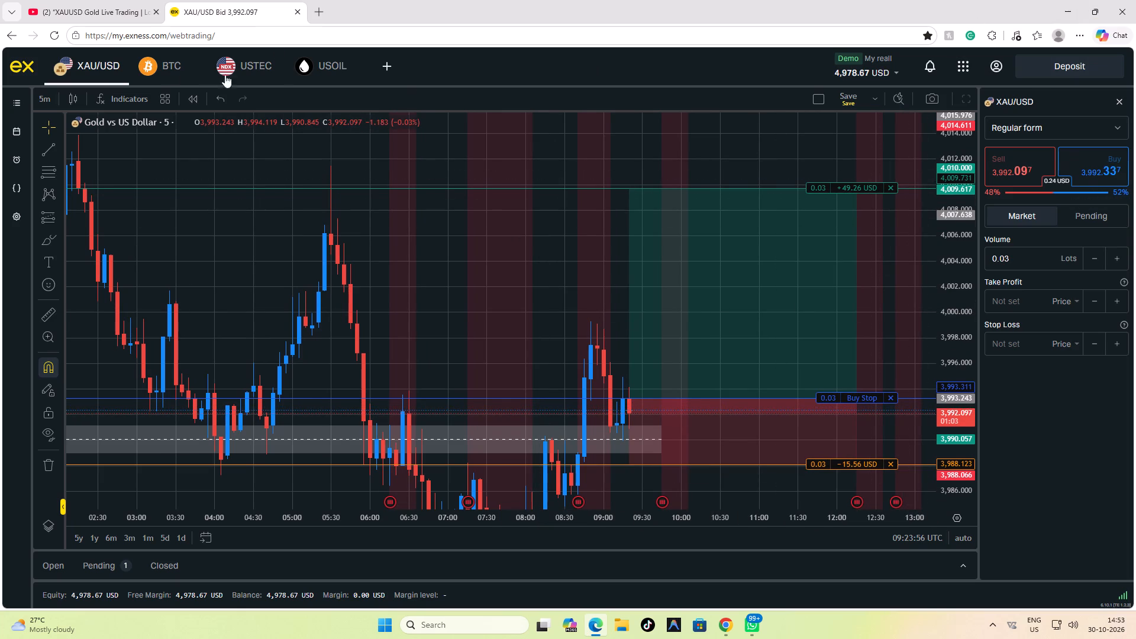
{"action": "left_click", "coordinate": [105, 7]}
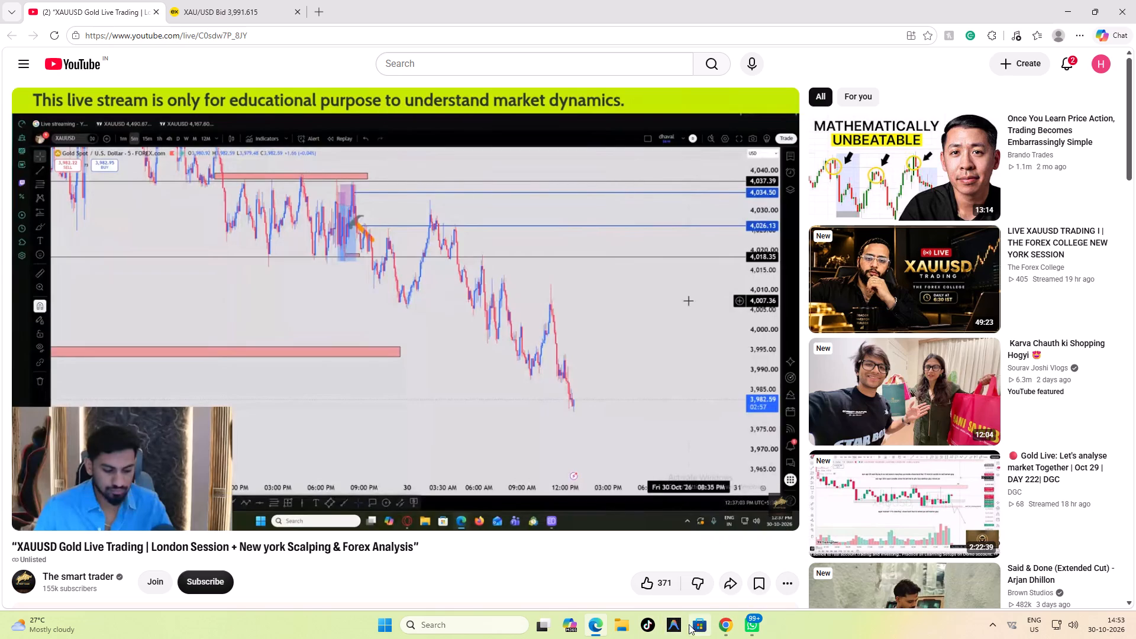
Switch to FundingPips in Google Chrome and set the open XAUUSD buy's stop loss to 3983.71 on the chart.
{"action": "left_click", "coordinate": [725, 627]}
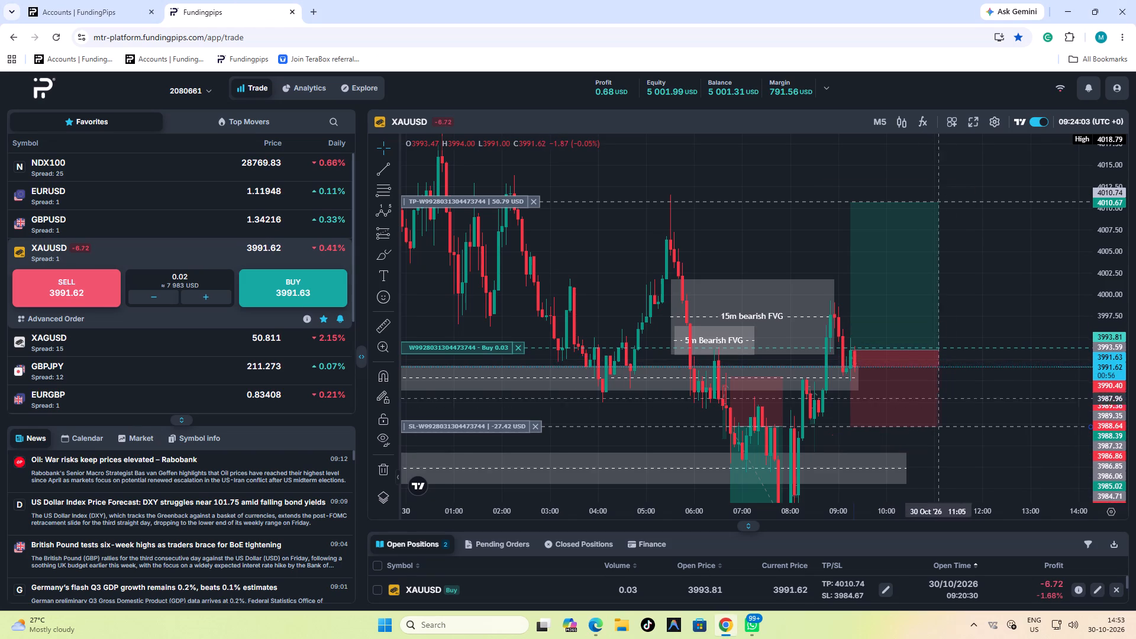
{"action": "scroll", "coordinate": [966, 382], "scroll_direction": "up", "scroll_amount": 3}
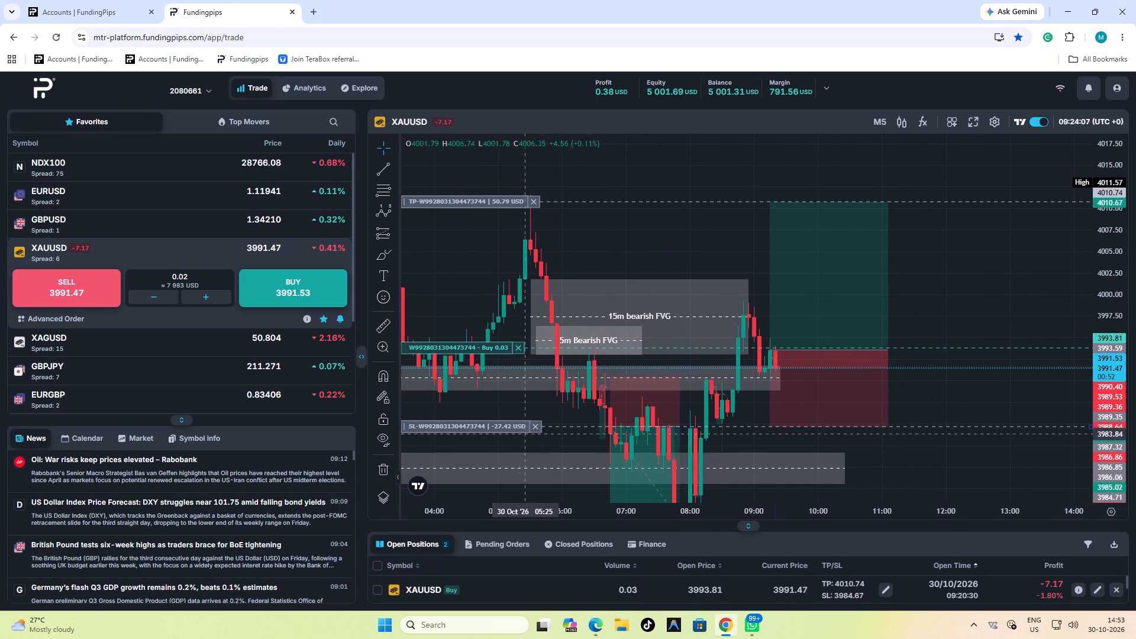
{"action": "left_click_drag", "start_coordinate": [511, 427], "coordinate": [510, 431]}
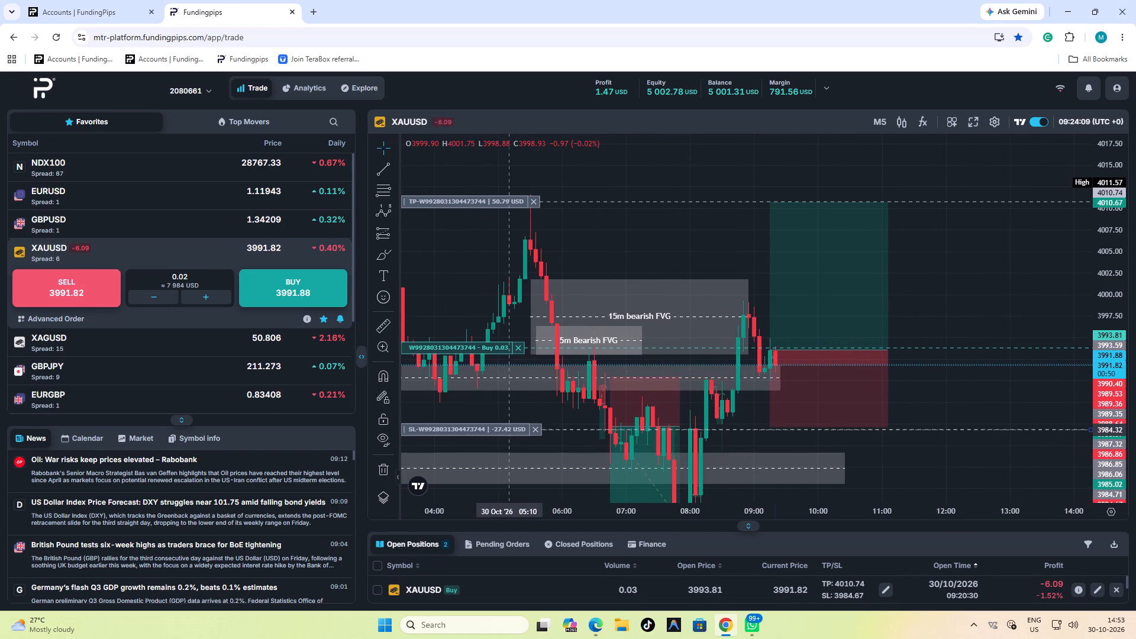
{"action": "left_click_drag", "start_coordinate": [510, 431], "coordinate": [508, 435]}
Extend the long position drawing's stop on the FundingPips XAUUSD chart to match the stop-loss line, about 9.81 below entry.
{"action": "left_click", "coordinate": [796, 430]}
{"action": "left_click", "coordinate": [774, 427]}
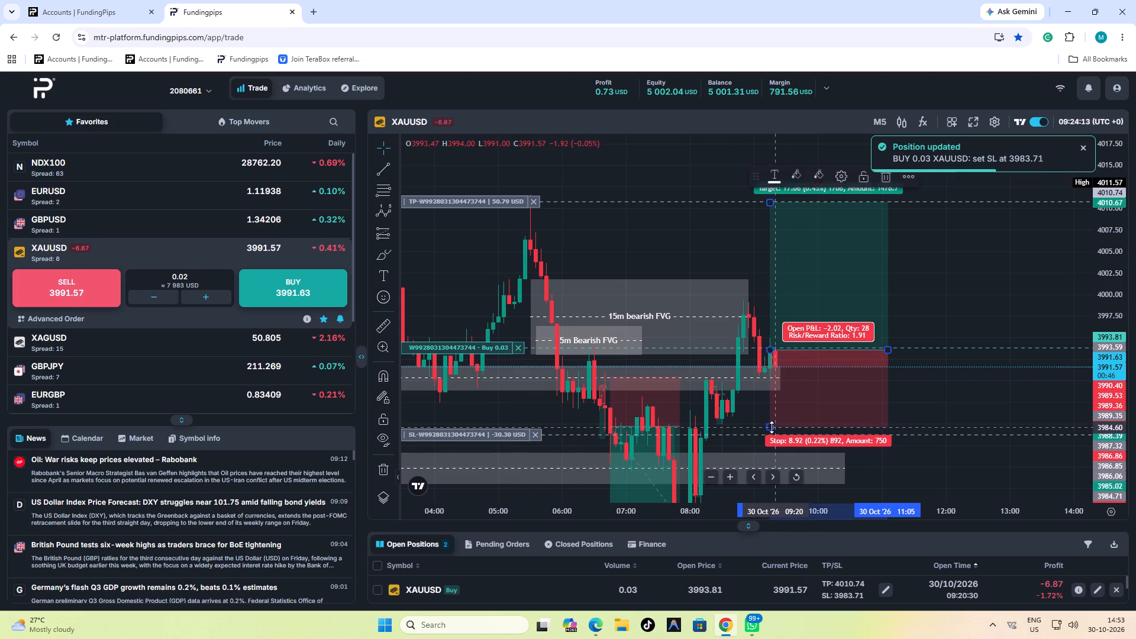
{"action": "left_click_drag", "start_coordinate": [770, 427], "coordinate": [769, 434]}
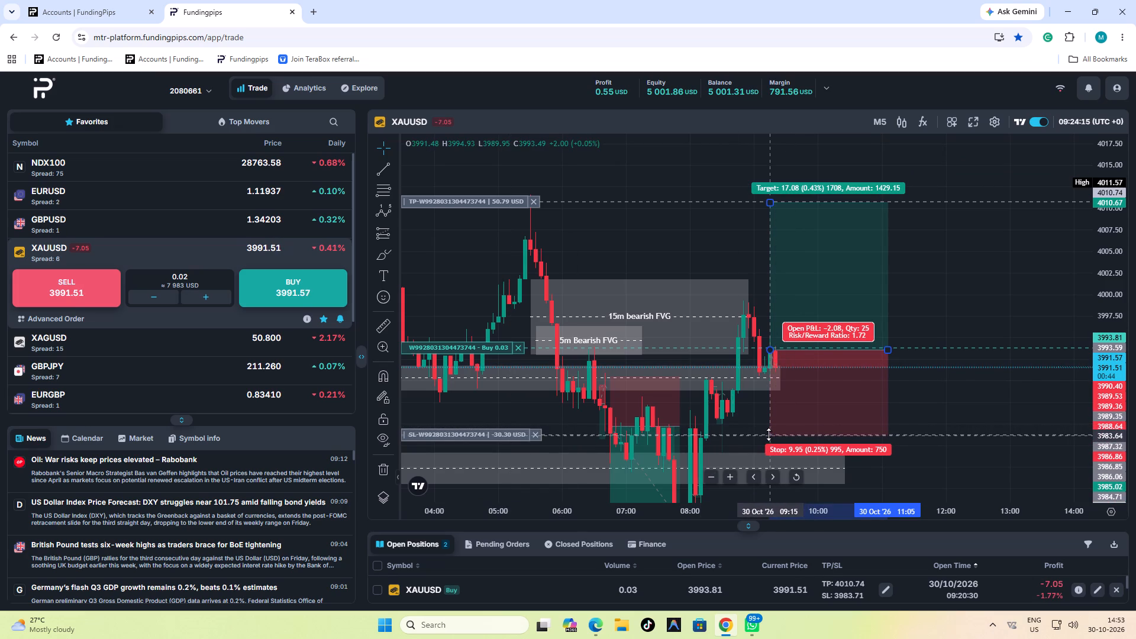
{"action": "left_click_drag", "start_coordinate": [769, 434], "coordinate": [768, 434]}
{"action": "left_click", "coordinate": [993, 411]}
Set the XAUUSD buy's take profit to 4013.35 and extend the long position drawing's target to the same price.
{"action": "left_click_drag", "start_coordinate": [962, 282], "coordinate": [984, 350]}
{"action": "scroll", "coordinate": [985, 348], "scroll_direction": "down", "scroll_amount": 3}
{"action": "left_click_drag", "start_coordinate": [512, 261], "coordinate": [513, 259]}
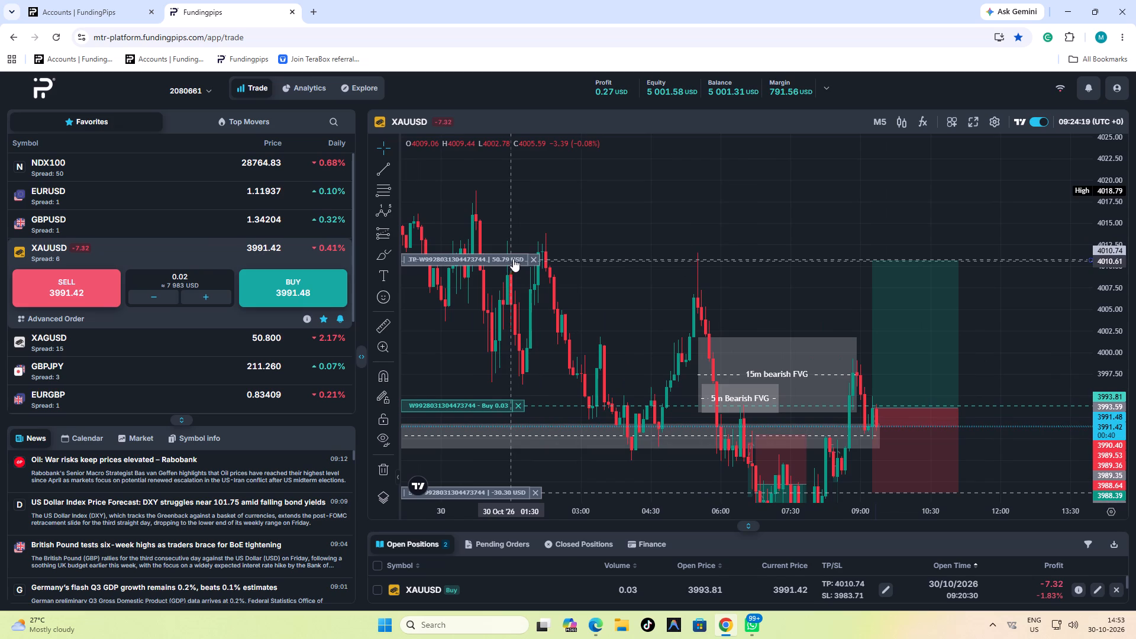
{"action": "left_click_drag", "start_coordinate": [513, 259], "coordinate": [509, 234]}
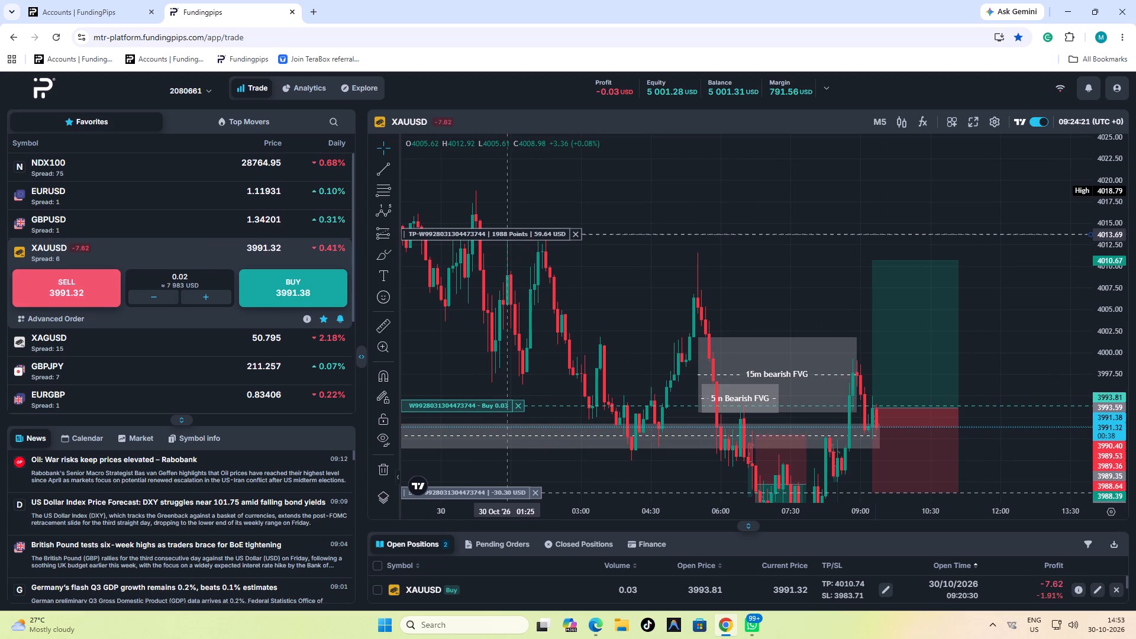
{"action": "left_click_drag", "start_coordinate": [509, 234], "coordinate": [509, 237]}
{"action": "left_click_drag", "start_coordinate": [874, 259], "coordinate": [869, 237]}
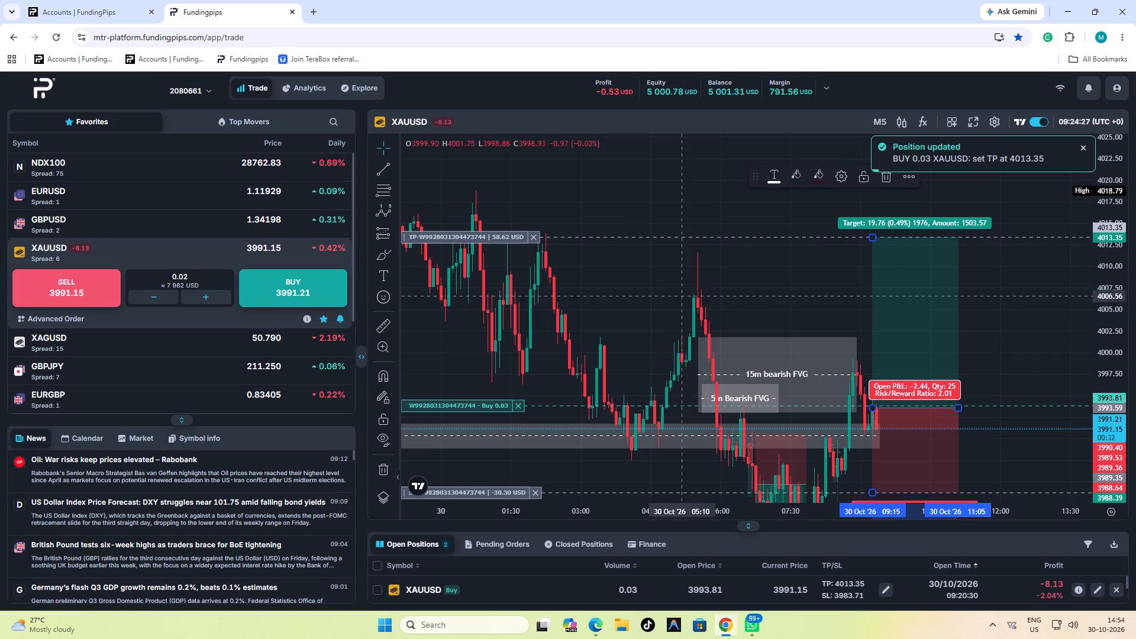
Measure the price distance from the XAUUSD buy's entry line up to its take-profit line.
{"action": "left_click", "coordinate": [388, 318]}
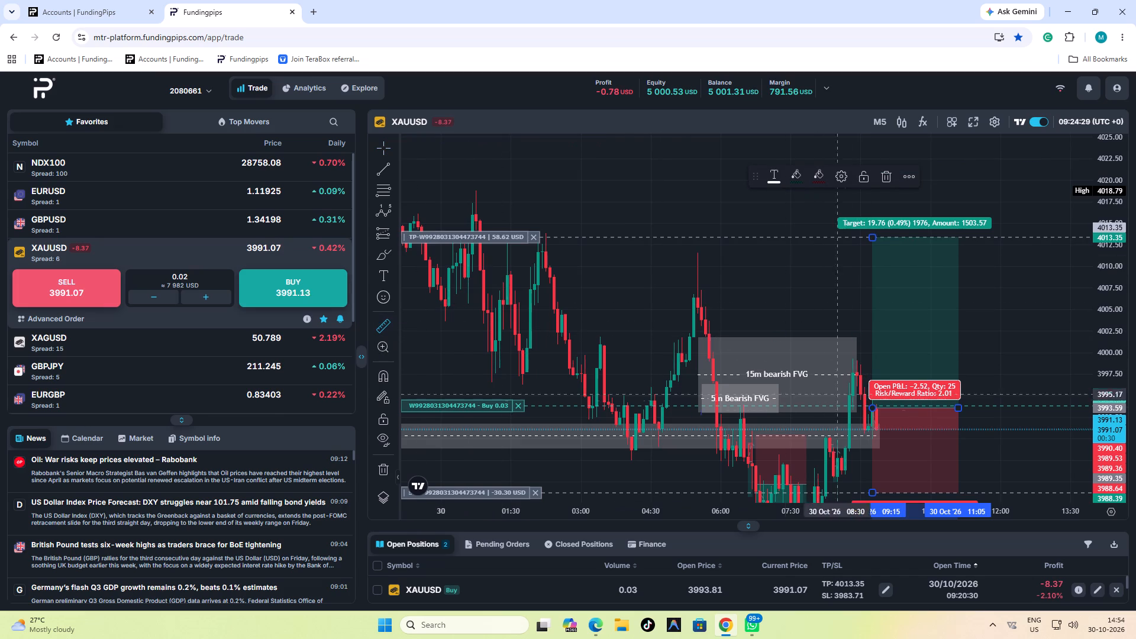
{"action": "left_click", "coordinate": [892, 406]}
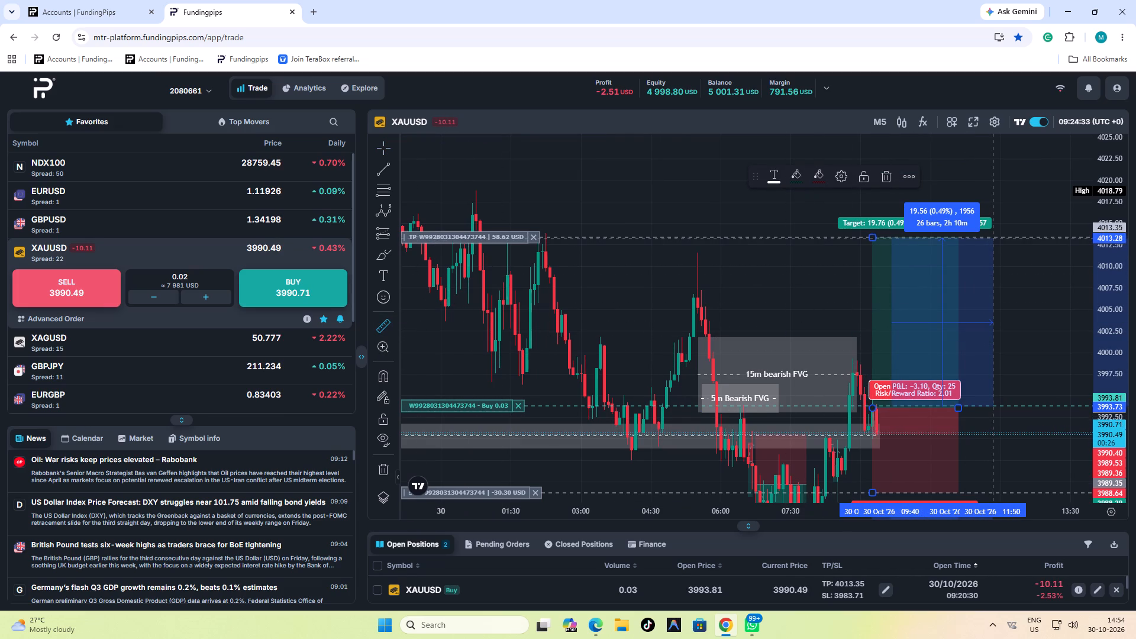
{"action": "left_click", "coordinate": [985, 238]}
{"action": "left_click", "coordinate": [1007, 262]}
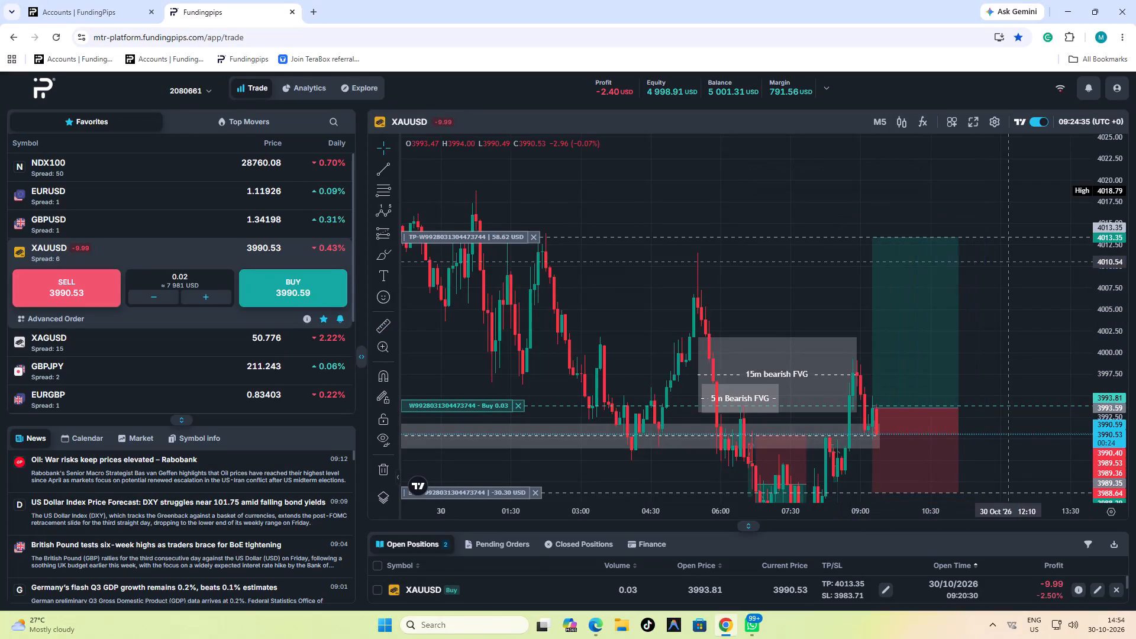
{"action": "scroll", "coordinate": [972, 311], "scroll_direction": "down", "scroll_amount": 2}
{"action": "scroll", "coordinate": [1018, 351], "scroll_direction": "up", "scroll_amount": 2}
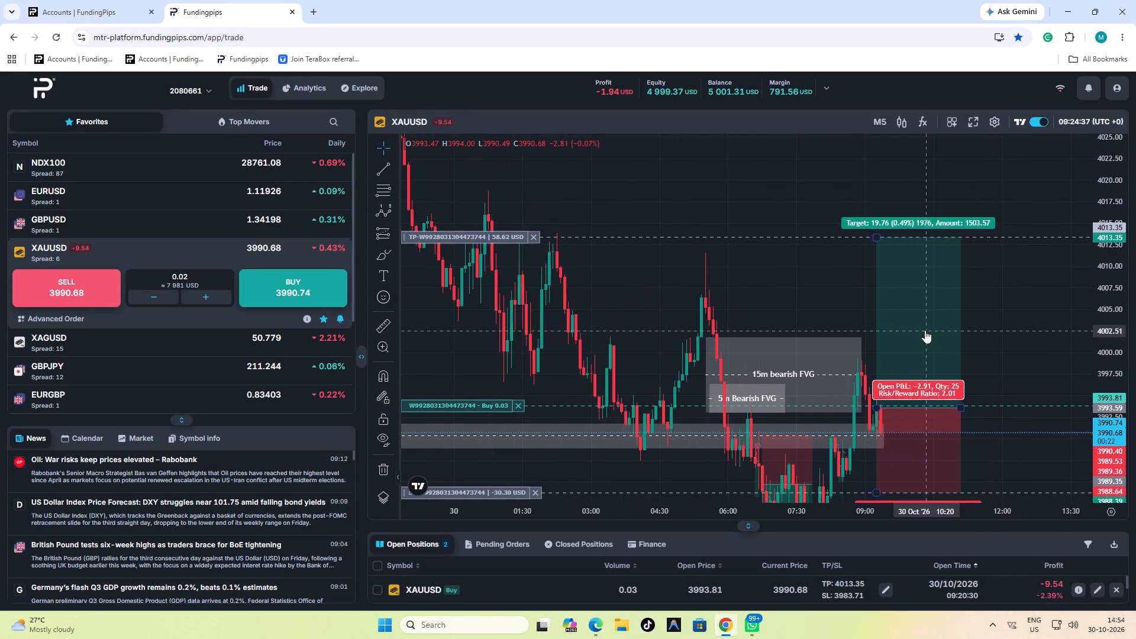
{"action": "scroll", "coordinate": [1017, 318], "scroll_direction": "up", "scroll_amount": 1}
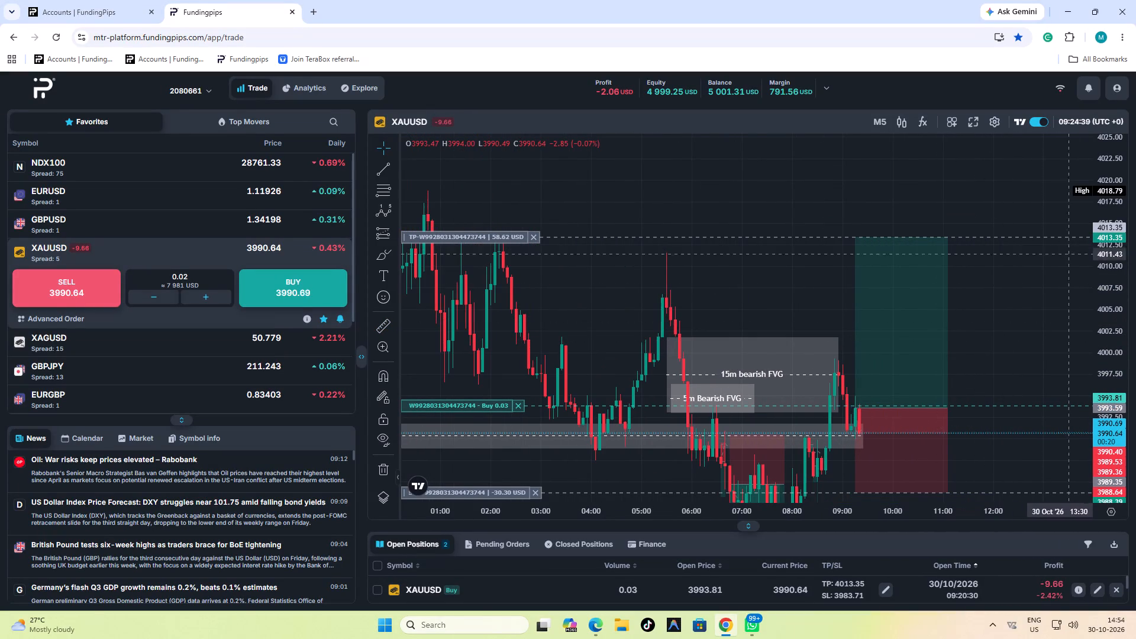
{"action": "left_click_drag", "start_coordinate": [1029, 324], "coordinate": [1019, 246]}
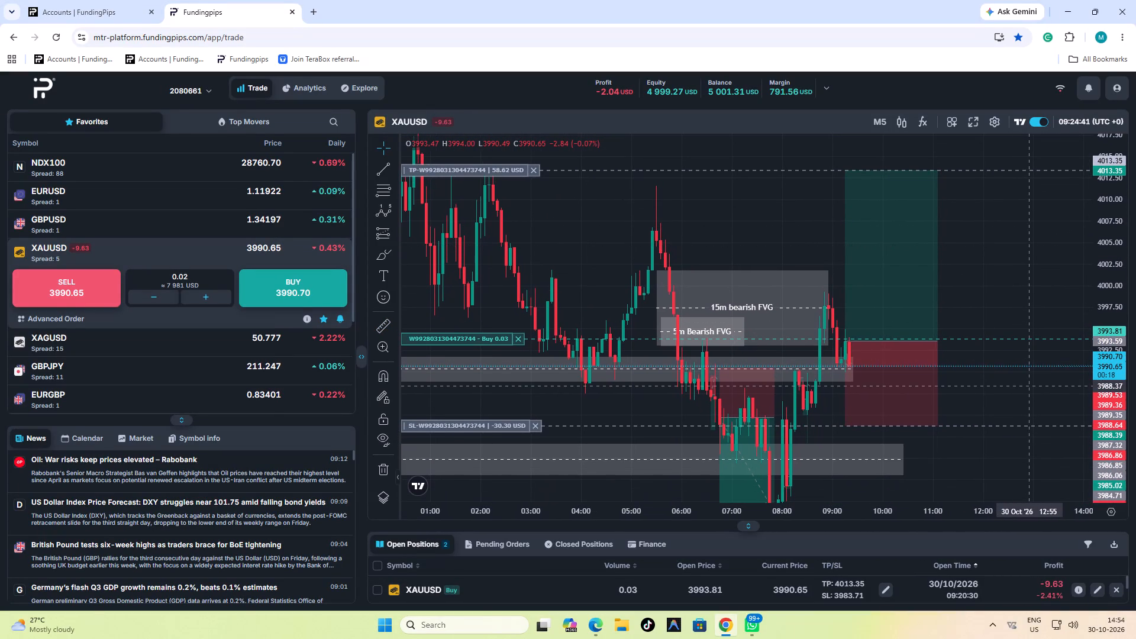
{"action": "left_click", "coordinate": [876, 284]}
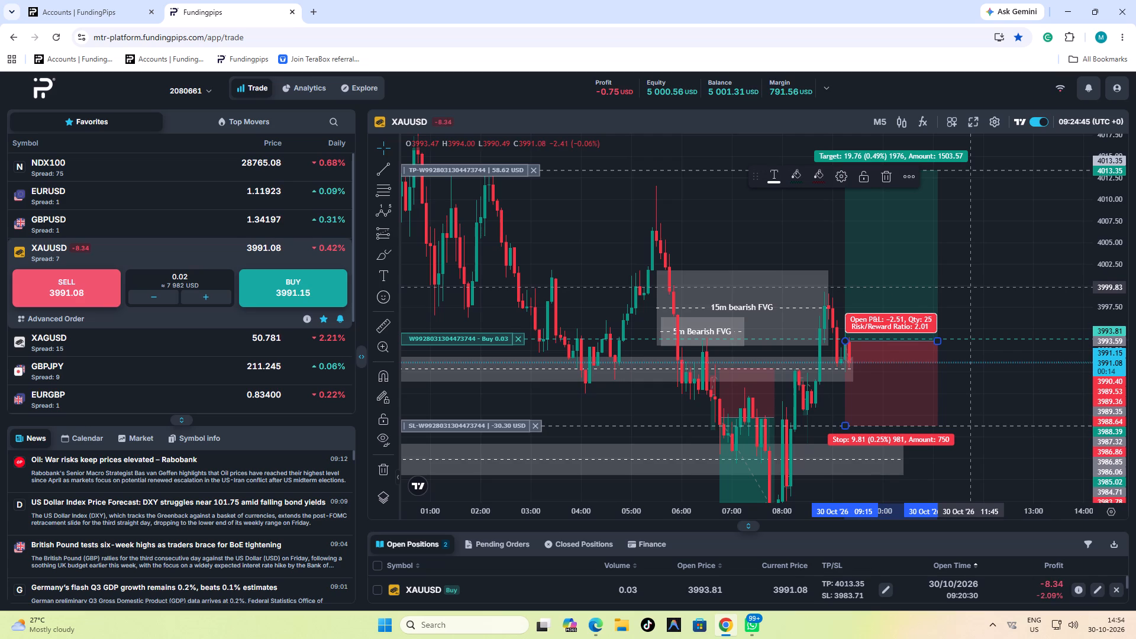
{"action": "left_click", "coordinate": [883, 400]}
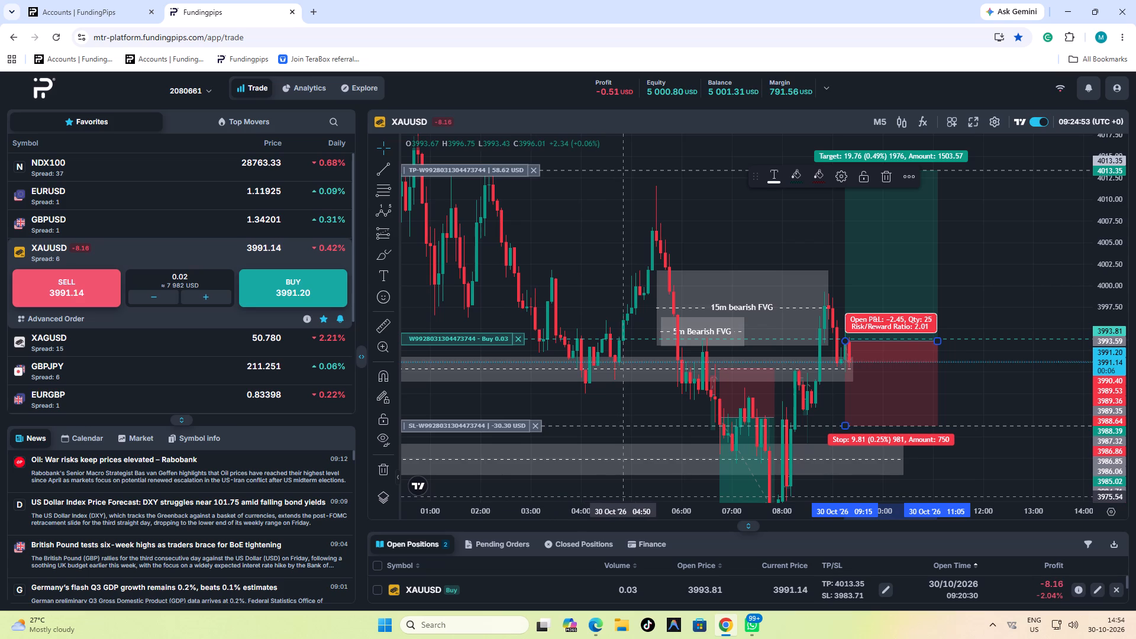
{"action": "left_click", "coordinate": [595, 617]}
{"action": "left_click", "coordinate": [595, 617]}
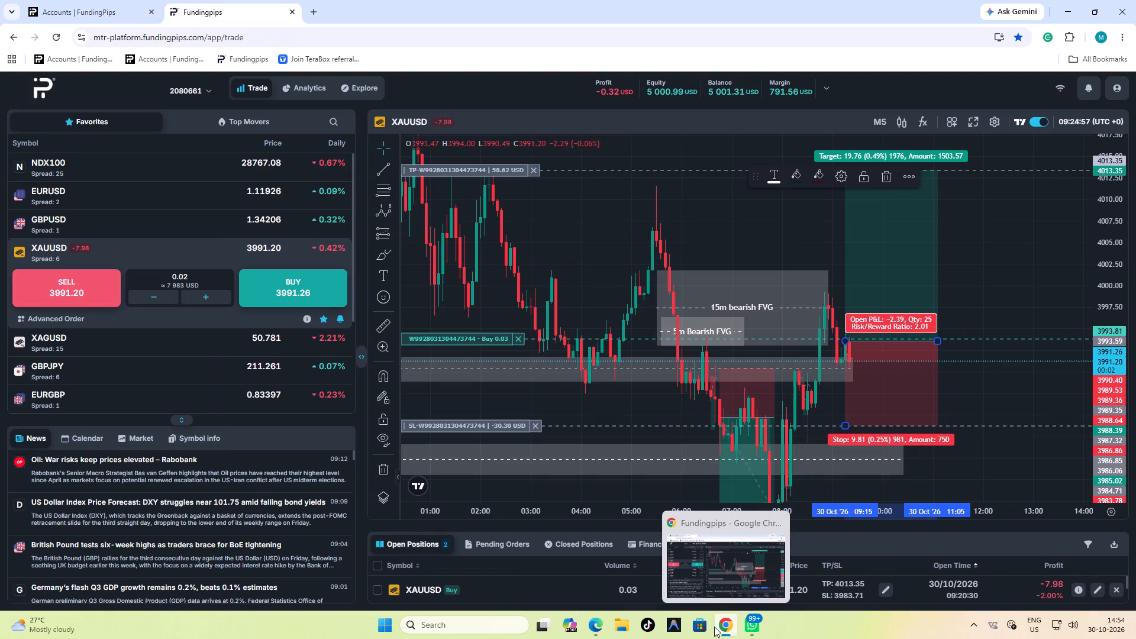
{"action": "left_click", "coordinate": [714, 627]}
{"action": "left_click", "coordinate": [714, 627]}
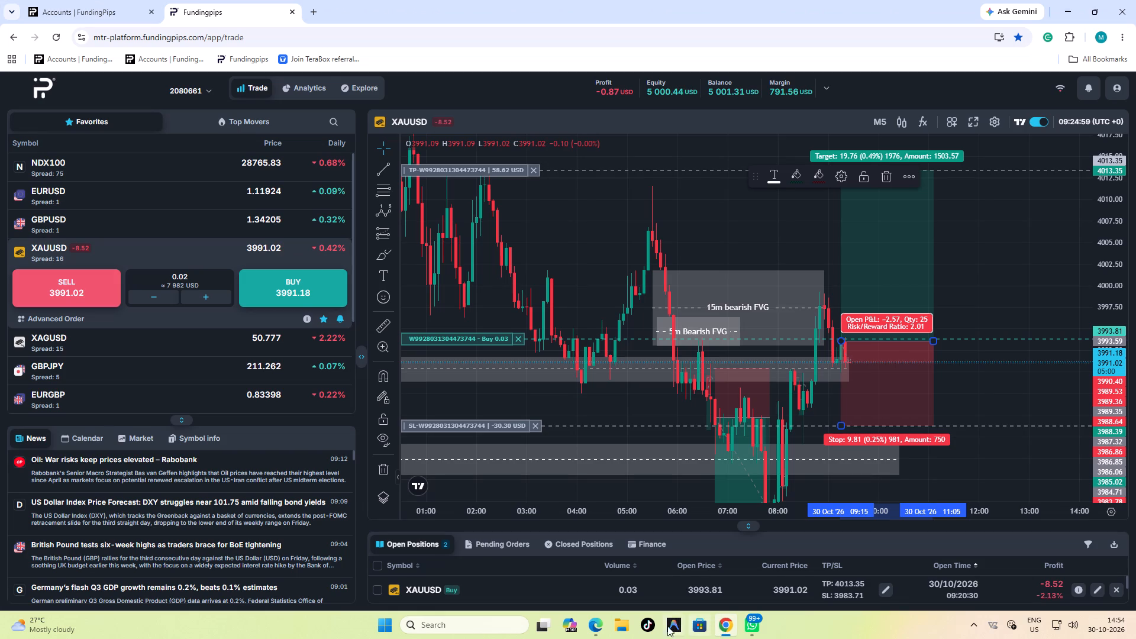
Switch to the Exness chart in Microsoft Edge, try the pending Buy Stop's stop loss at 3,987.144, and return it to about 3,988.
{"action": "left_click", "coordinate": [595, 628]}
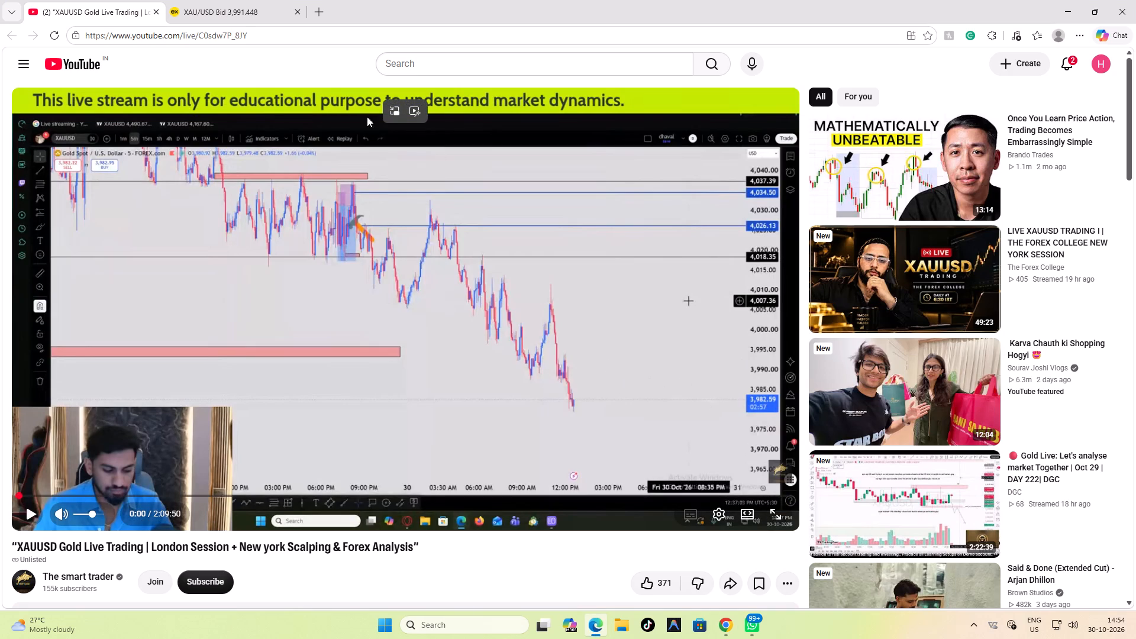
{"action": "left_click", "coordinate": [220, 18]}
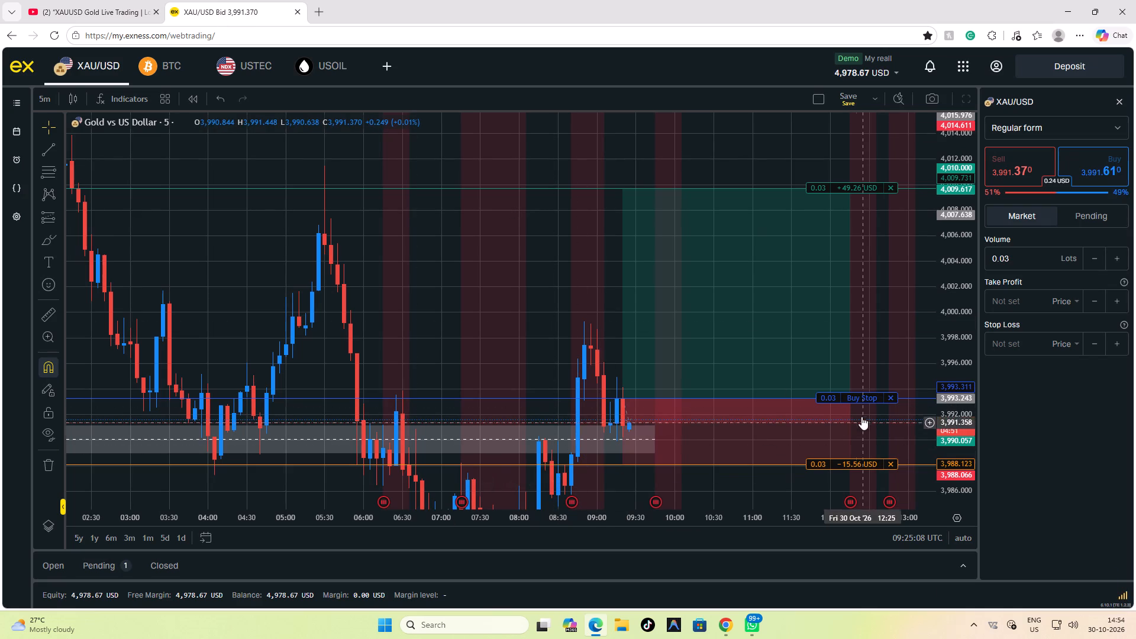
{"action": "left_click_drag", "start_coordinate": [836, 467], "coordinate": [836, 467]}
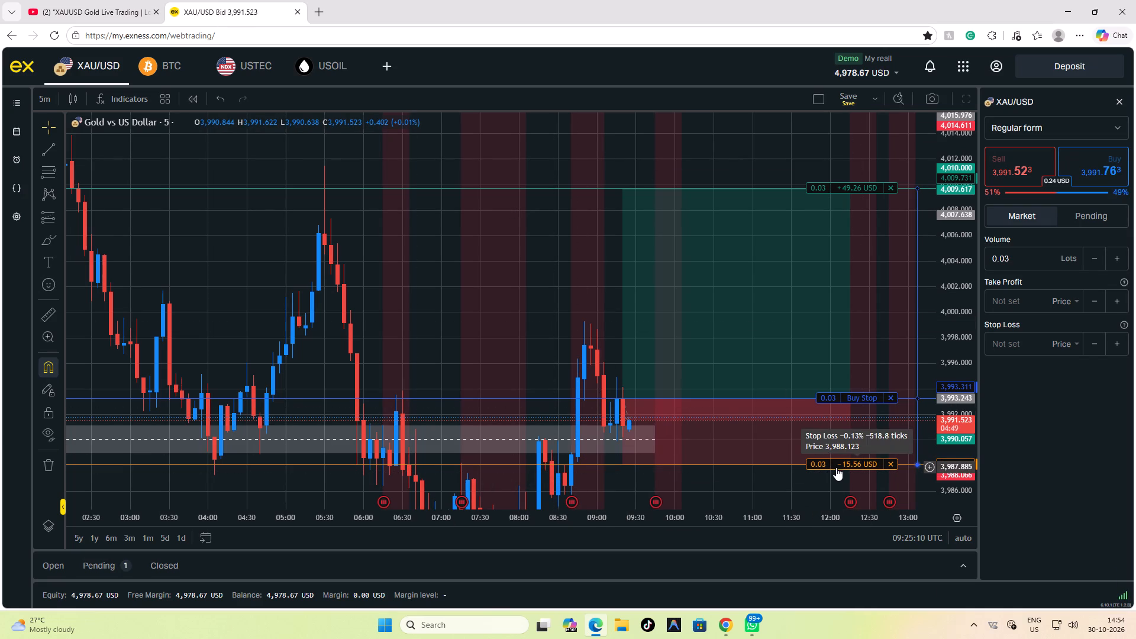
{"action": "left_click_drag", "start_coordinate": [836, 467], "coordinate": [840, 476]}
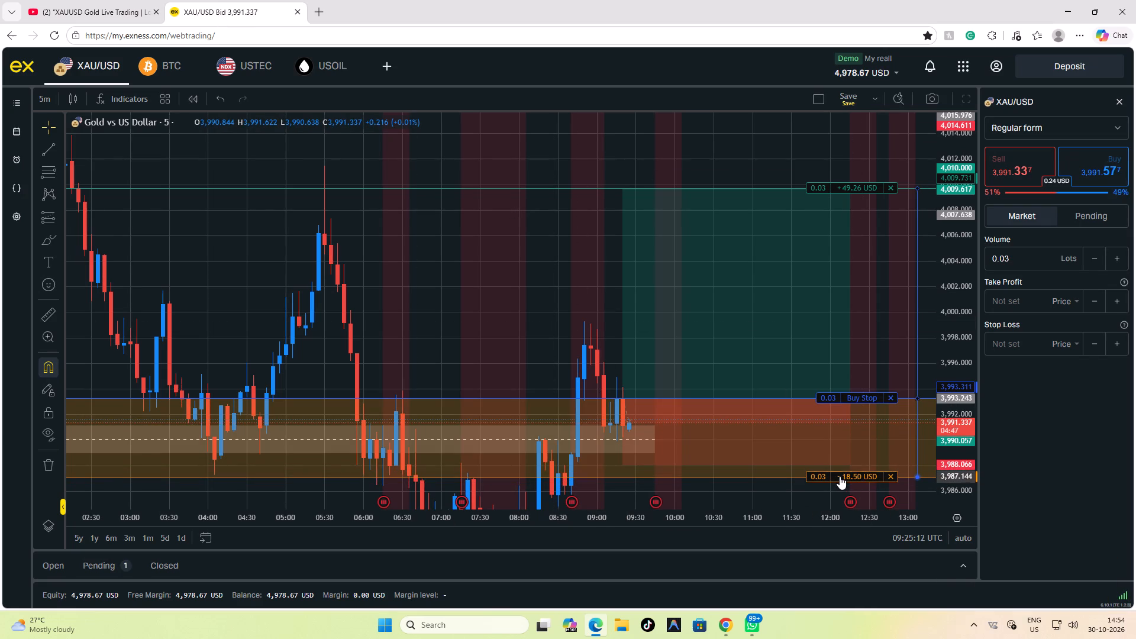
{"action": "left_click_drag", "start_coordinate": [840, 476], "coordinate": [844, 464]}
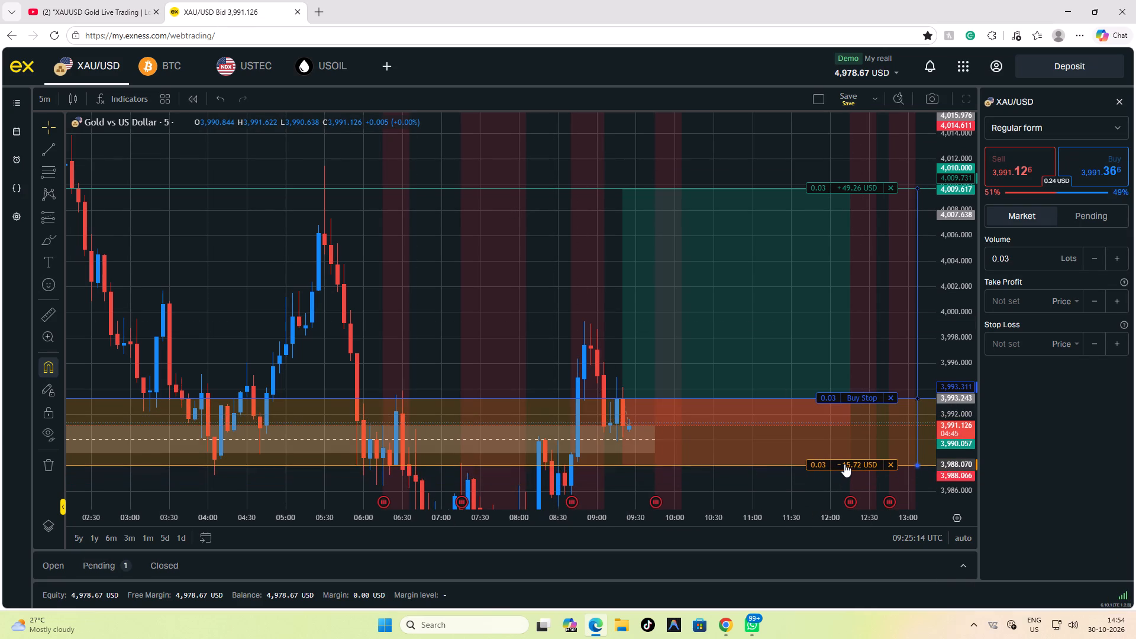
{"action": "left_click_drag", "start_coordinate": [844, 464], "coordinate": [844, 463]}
Check the XAUUSD buy's stop level on the FundingPips chart, and set the Exness Buy Stop's stop loss to 3983.199.
{"action": "left_click", "coordinate": [725, 618]}
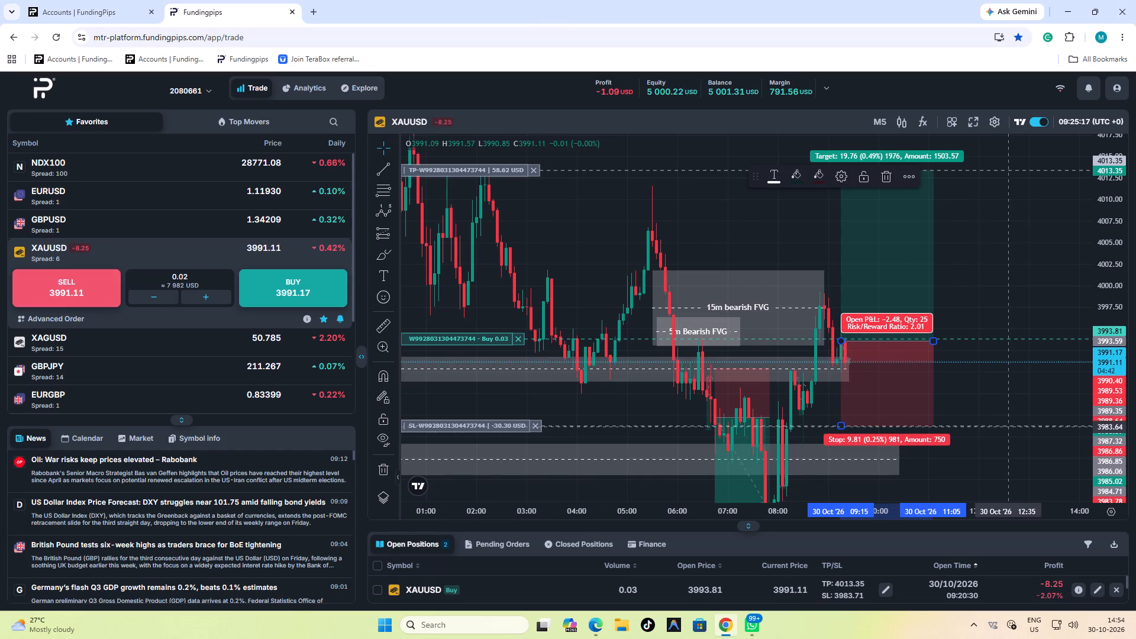
{"action": "scroll", "coordinate": [1008, 427], "scroll_direction": "up", "scroll_amount": 2}
{"action": "left_click_drag", "start_coordinate": [999, 382], "coordinate": [969, 262]}
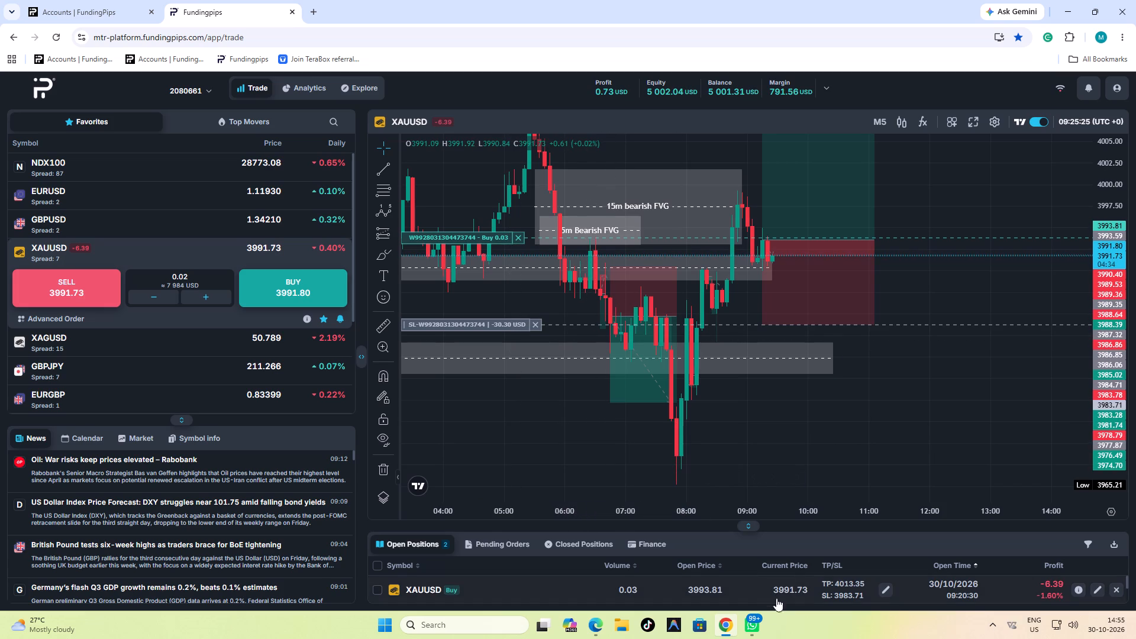
{"action": "left_click", "coordinate": [722, 625]}
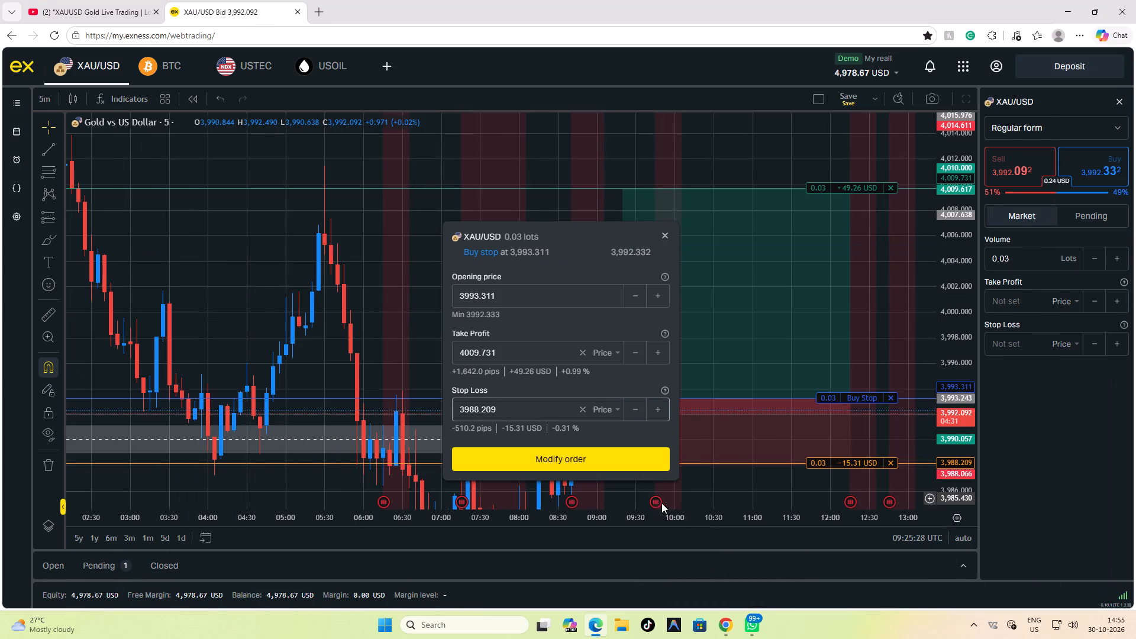
{"action": "left_click_drag", "start_coordinate": [853, 463], "coordinate": [851, 469]}
{"action": "left_click_drag", "start_coordinate": [965, 350], "coordinate": [962, 408]}
{"action": "left_click_drag", "start_coordinate": [856, 432], "coordinate": [853, 450]}
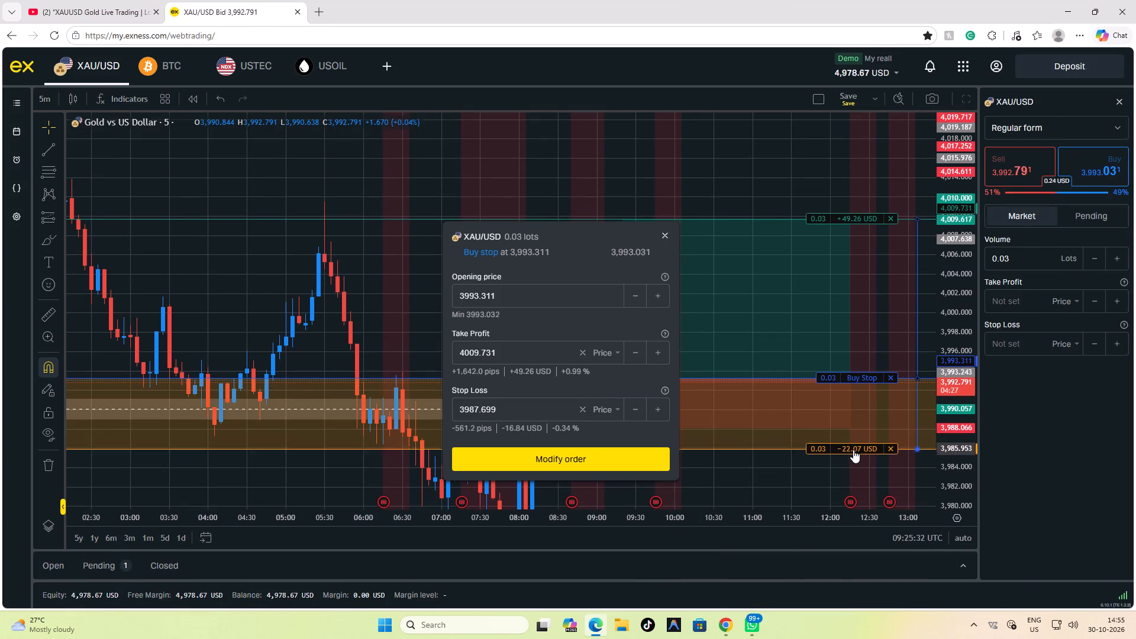
{"action": "left_click_drag", "start_coordinate": [853, 450], "coordinate": [848, 475]}
Extend the long position drawing's stop on the Exness chart to the stop-loss line, about 9.98 below entry.
{"action": "scroll", "coordinate": [837, 443], "scroll_direction": "down", "scroll_amount": 6}
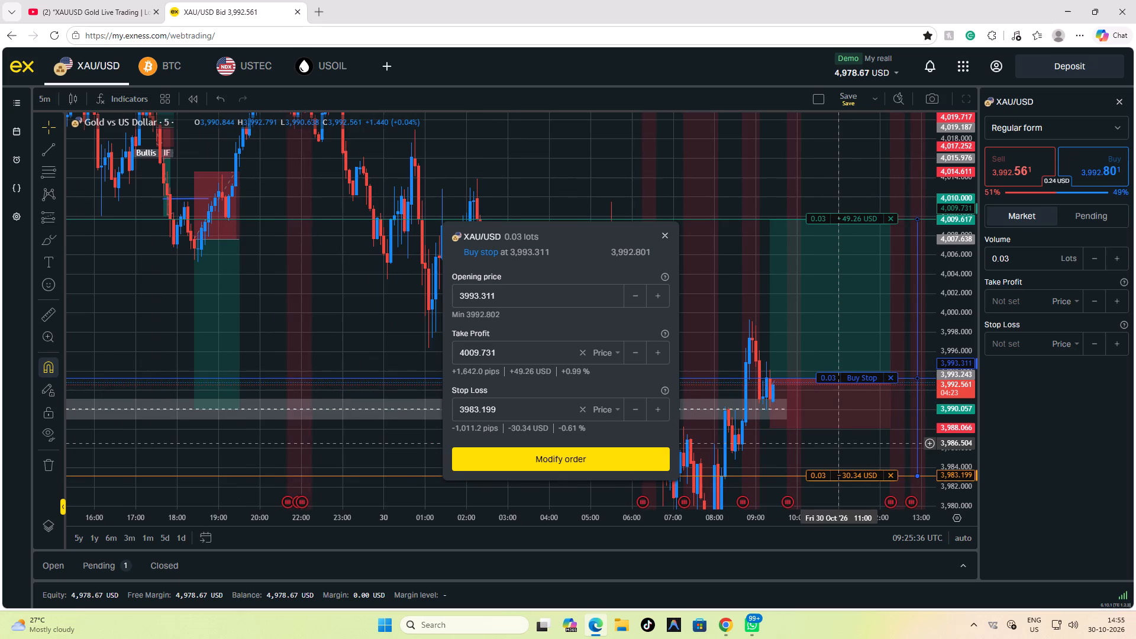
{"action": "scroll", "coordinate": [837, 443], "scroll_direction": "up", "scroll_amount": 1}
{"action": "left_click_drag", "start_coordinate": [753, 432], "coordinate": [753, 463]}
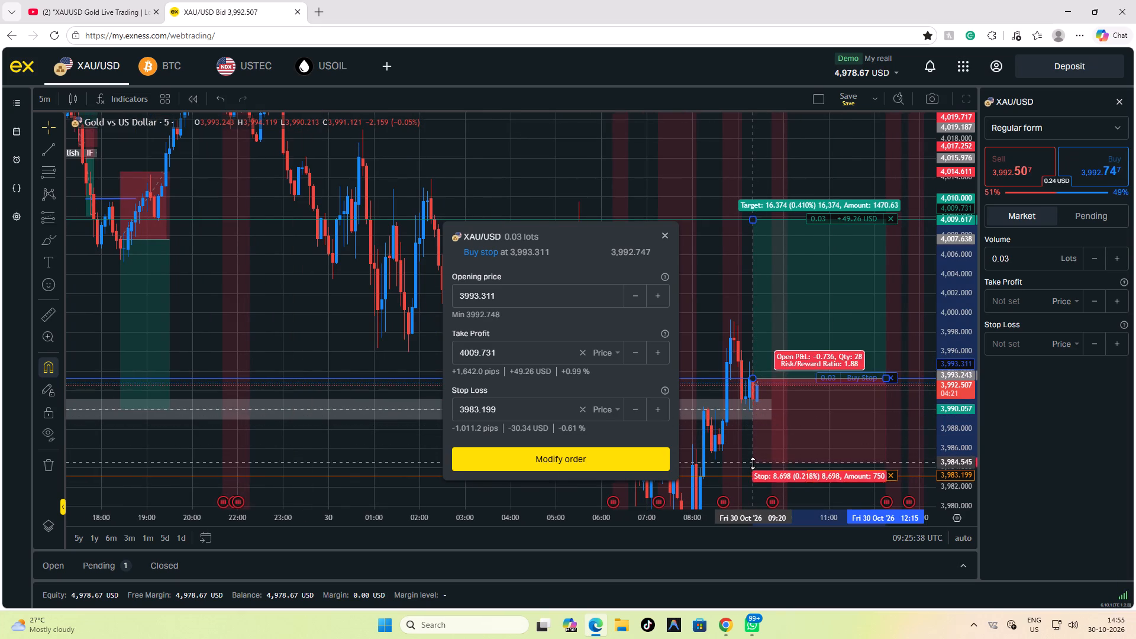
{"action": "left_click_drag", "start_coordinate": [753, 463], "coordinate": [751, 475]}
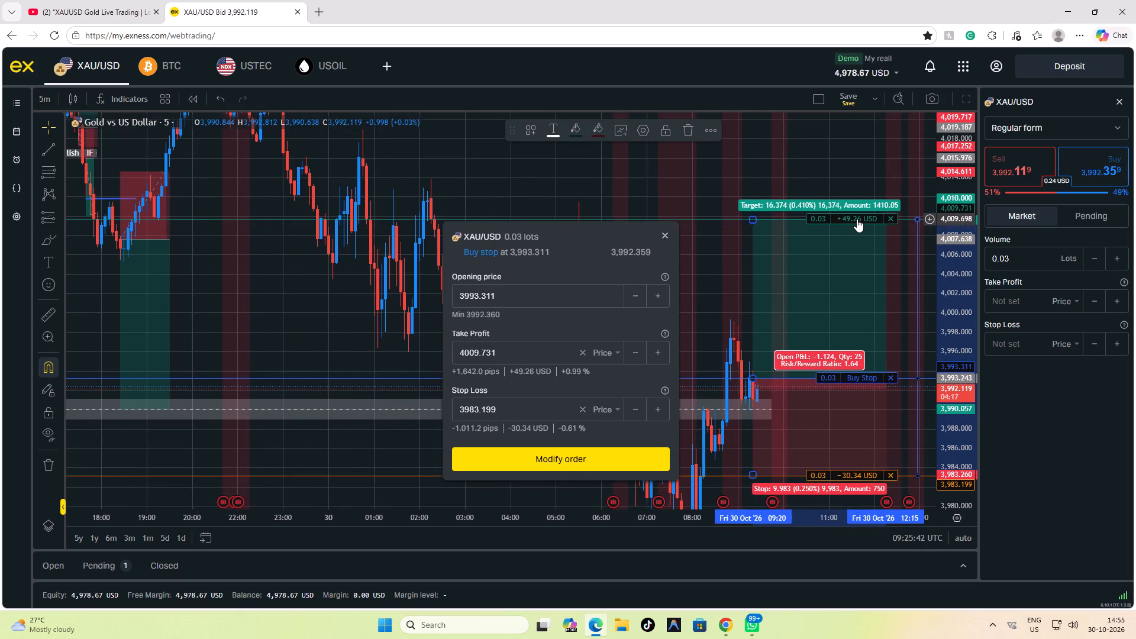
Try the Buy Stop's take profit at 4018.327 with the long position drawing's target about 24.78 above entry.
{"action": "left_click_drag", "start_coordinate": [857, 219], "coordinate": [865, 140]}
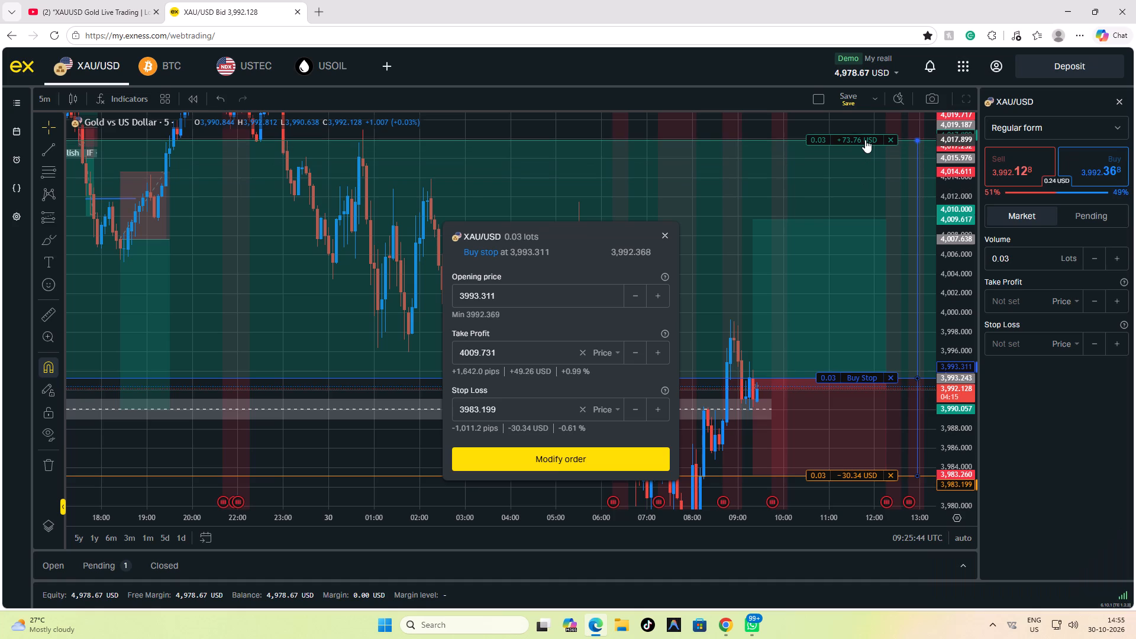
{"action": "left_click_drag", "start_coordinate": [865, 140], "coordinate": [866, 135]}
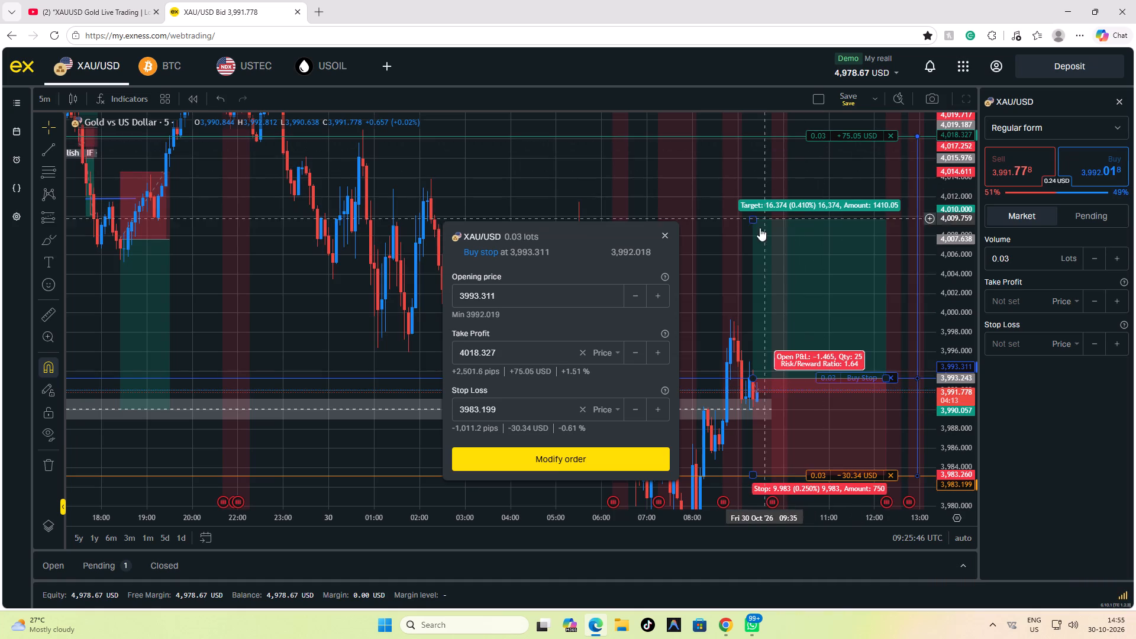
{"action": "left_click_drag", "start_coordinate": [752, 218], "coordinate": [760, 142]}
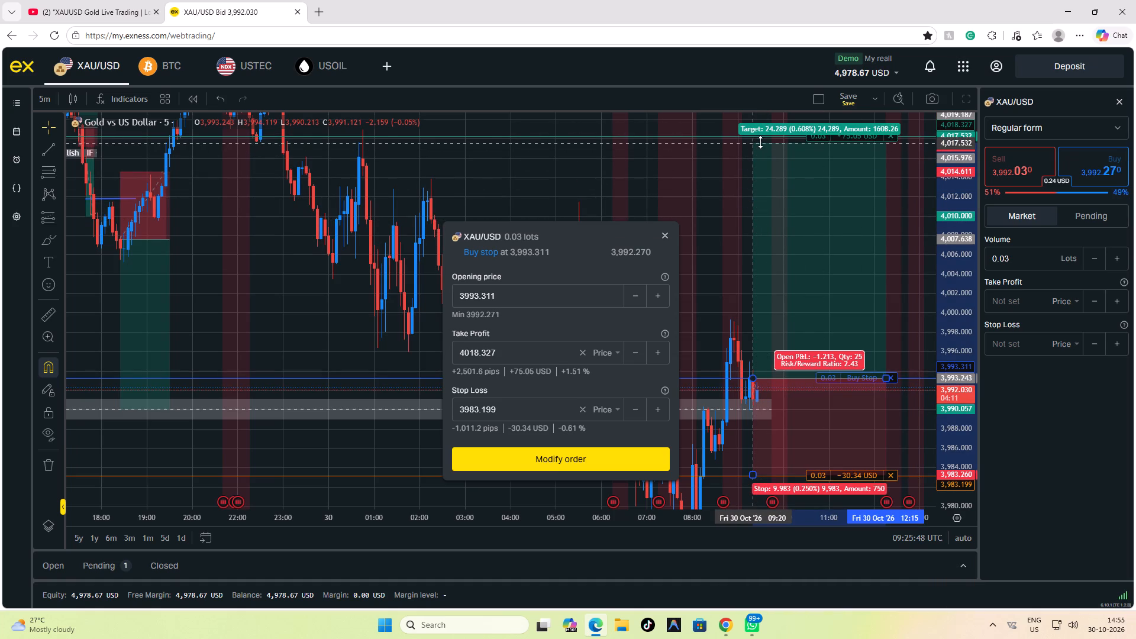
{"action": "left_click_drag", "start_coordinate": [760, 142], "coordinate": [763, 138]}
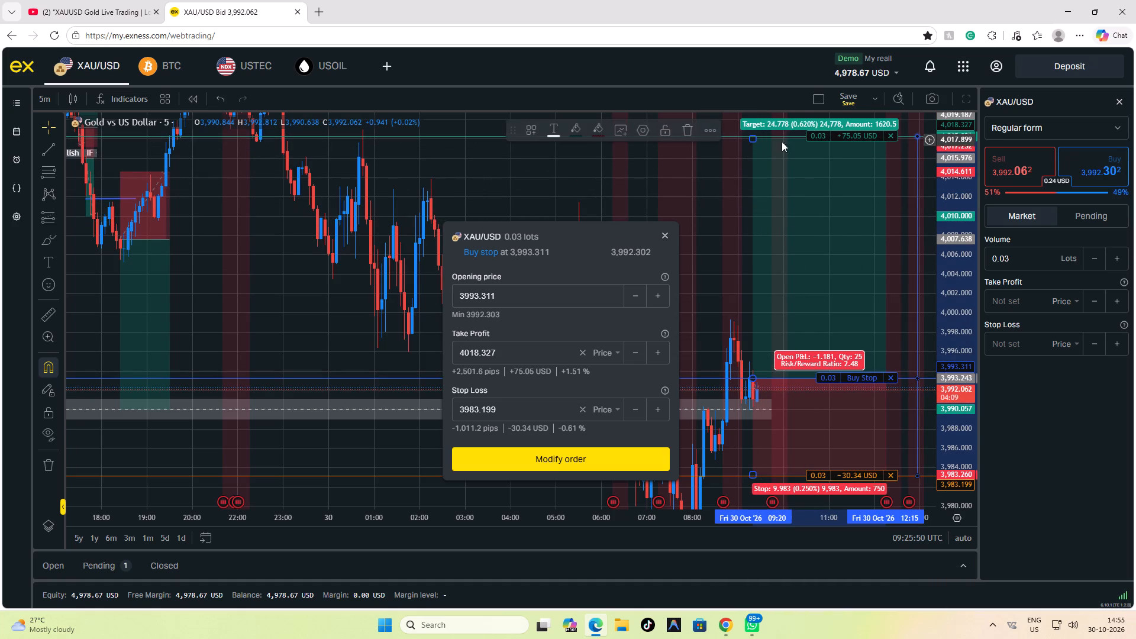
Set the Buy Stop's take profit to 4013.125 and match the long position drawing's target, about 19.82 above entry.
{"action": "left_click_drag", "start_coordinate": [860, 136], "coordinate": [862, 150]}
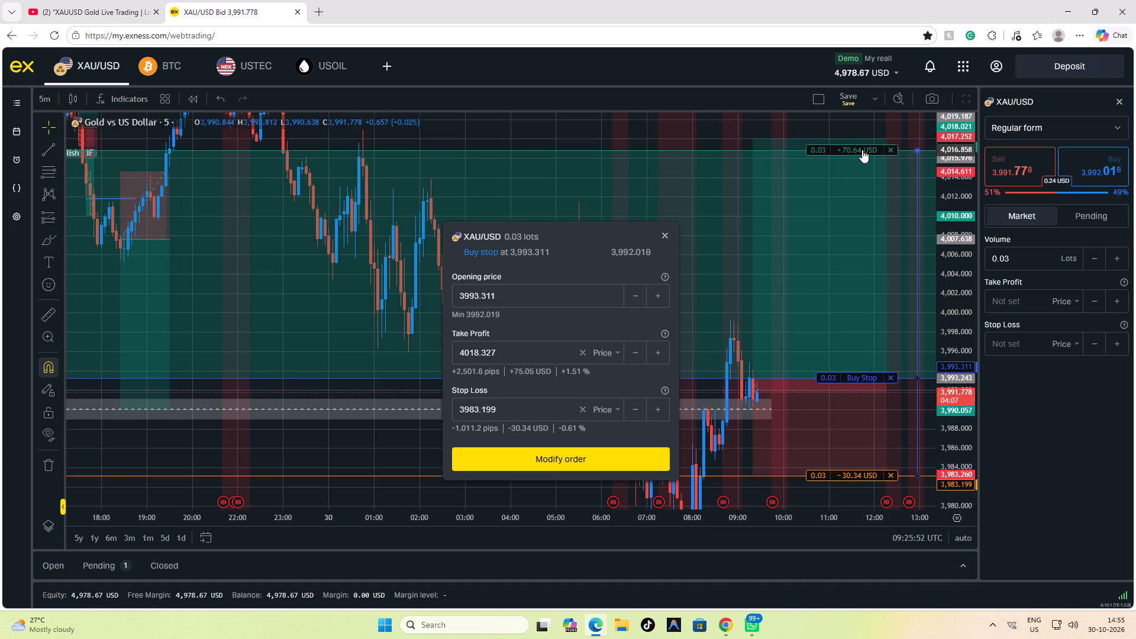
{"action": "left_click_drag", "start_coordinate": [862, 150], "coordinate": [864, 166]}
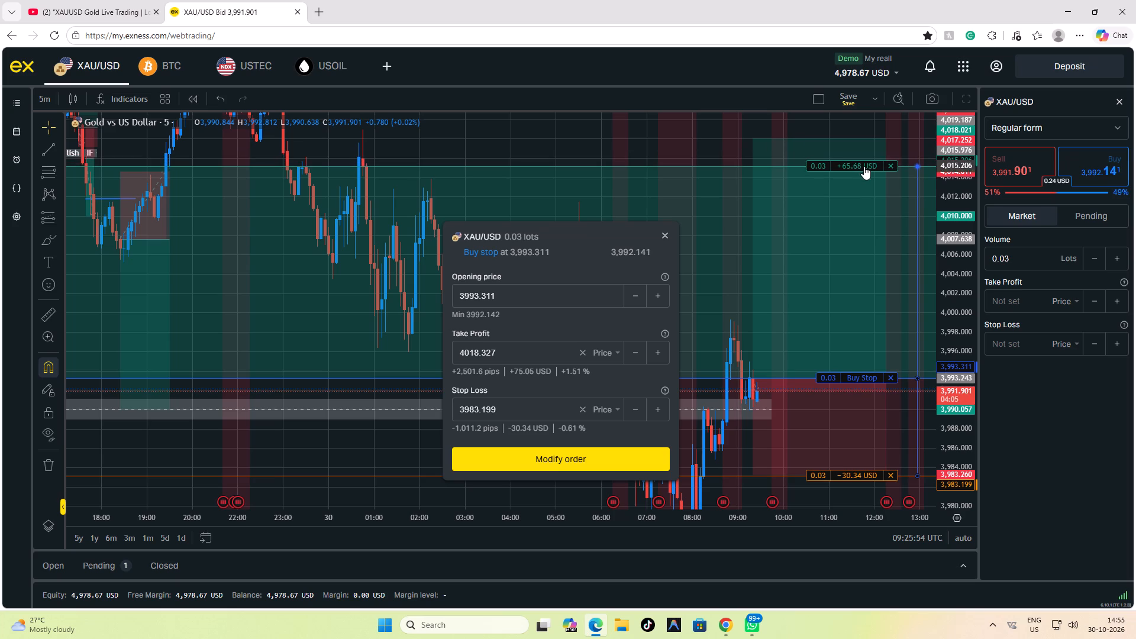
{"action": "left_click_drag", "start_coordinate": [864, 166], "coordinate": [861, 179]}
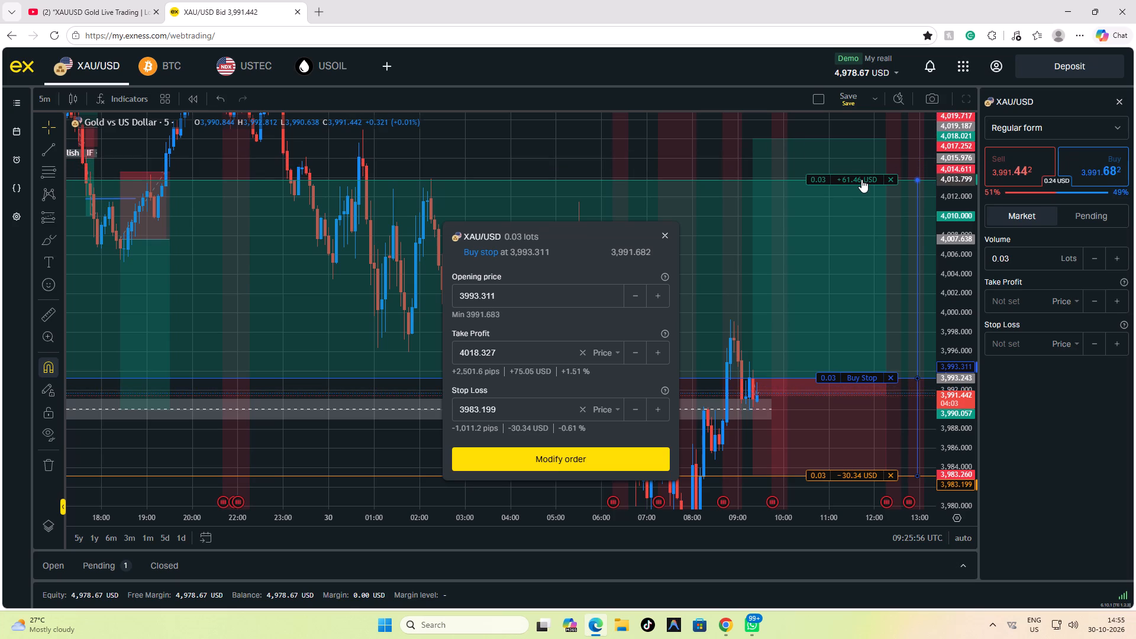
{"action": "left_click_drag", "start_coordinate": [861, 179], "coordinate": [861, 183]}
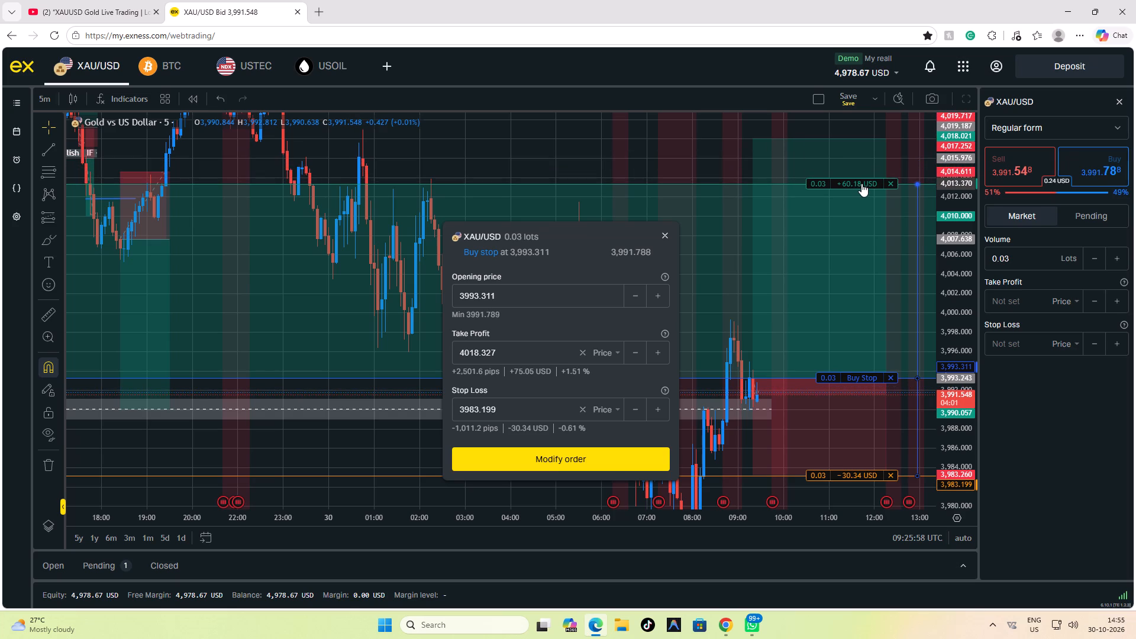
{"action": "left_click_drag", "start_coordinate": [861, 183], "coordinate": [861, 186]}
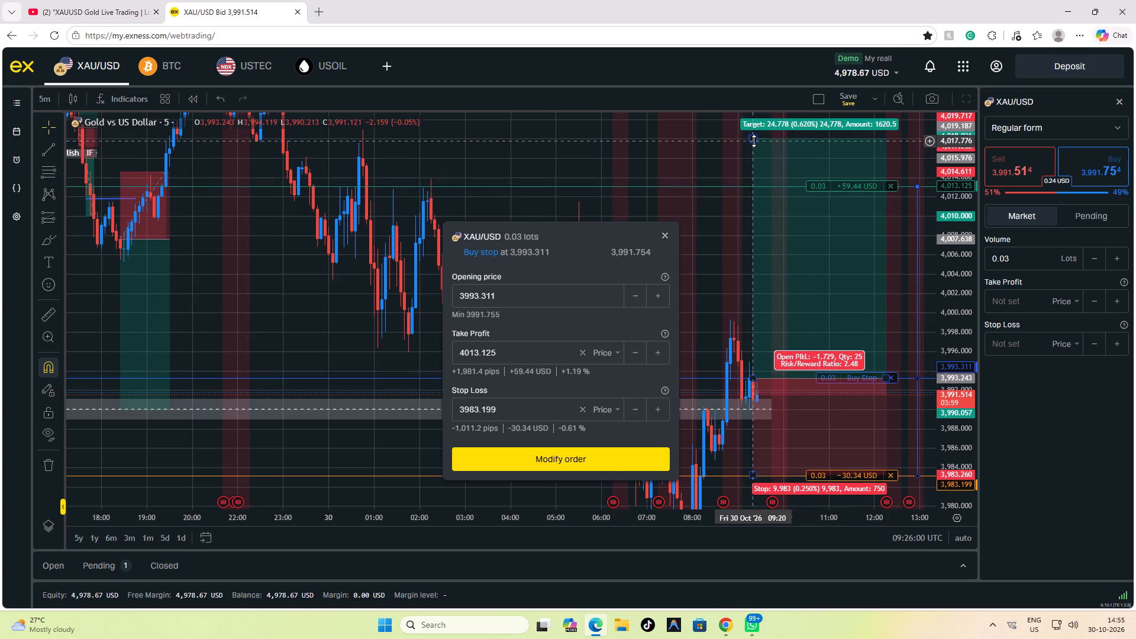
{"action": "left_click_drag", "start_coordinate": [754, 141], "coordinate": [760, 186]}
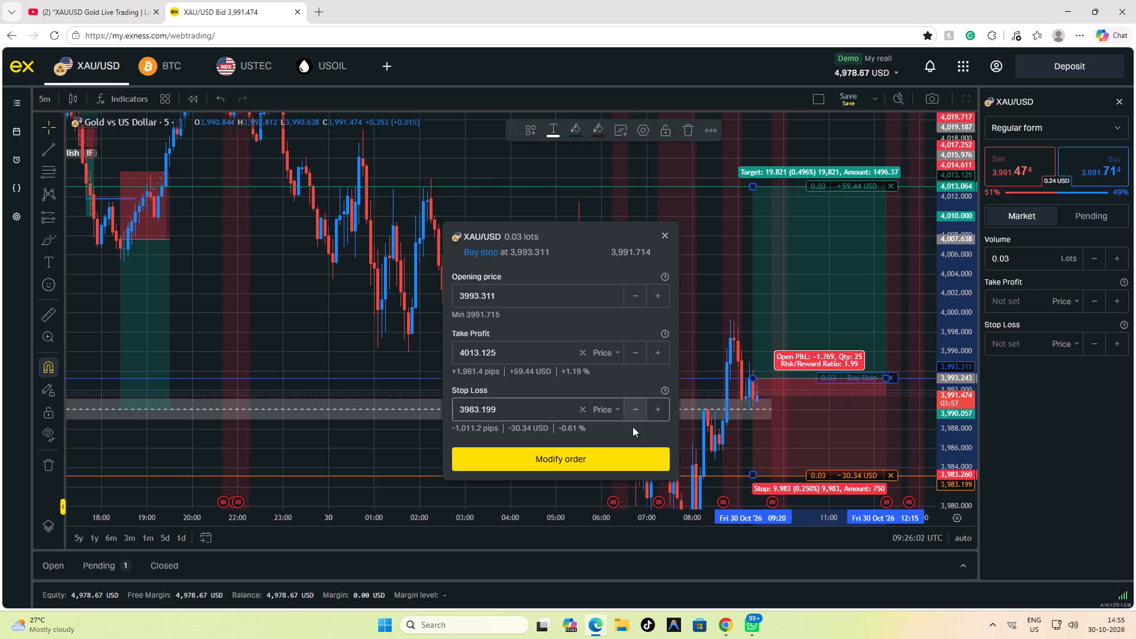
Submit the Buy Stop order modification with the new take profit and stop loss.
{"action": "left_click", "coordinate": [621, 456]}
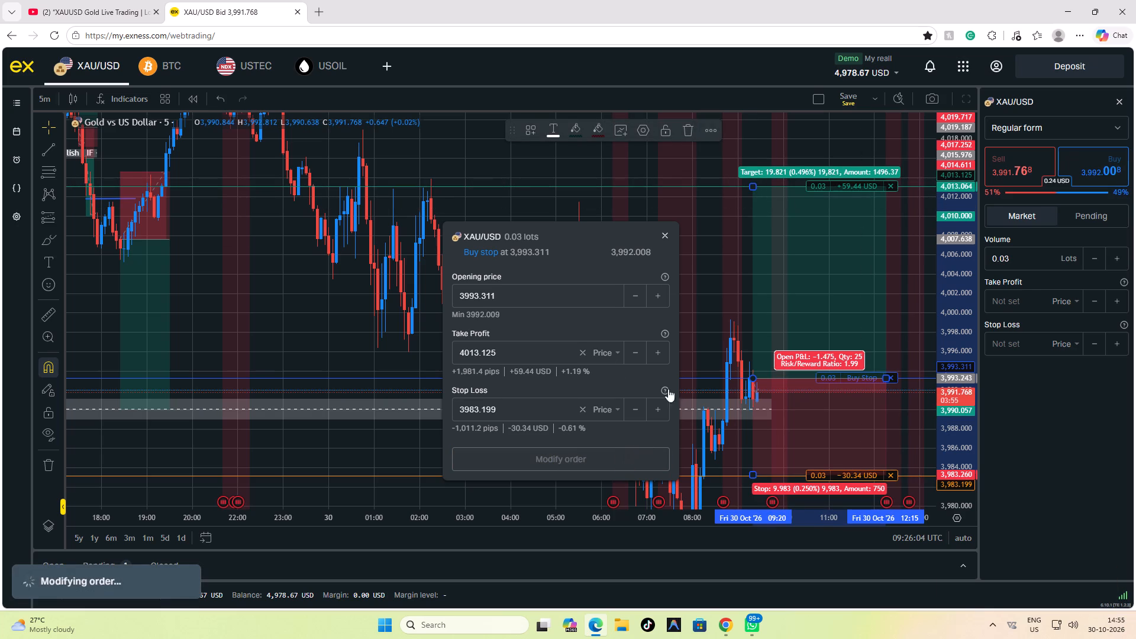
{"action": "left_click", "coordinate": [663, 230]}
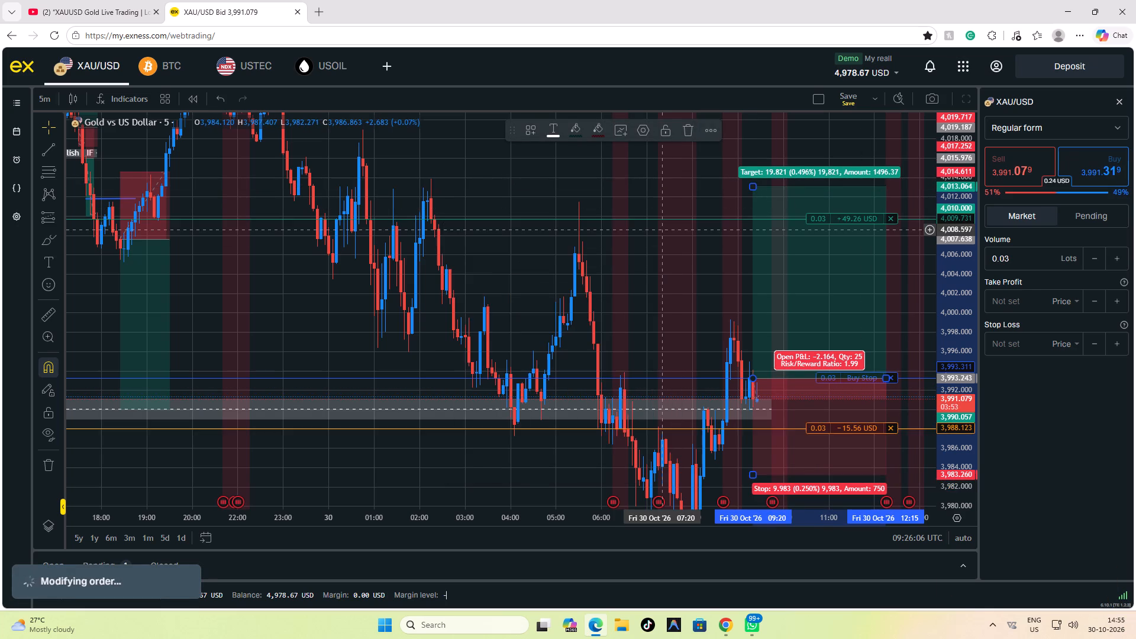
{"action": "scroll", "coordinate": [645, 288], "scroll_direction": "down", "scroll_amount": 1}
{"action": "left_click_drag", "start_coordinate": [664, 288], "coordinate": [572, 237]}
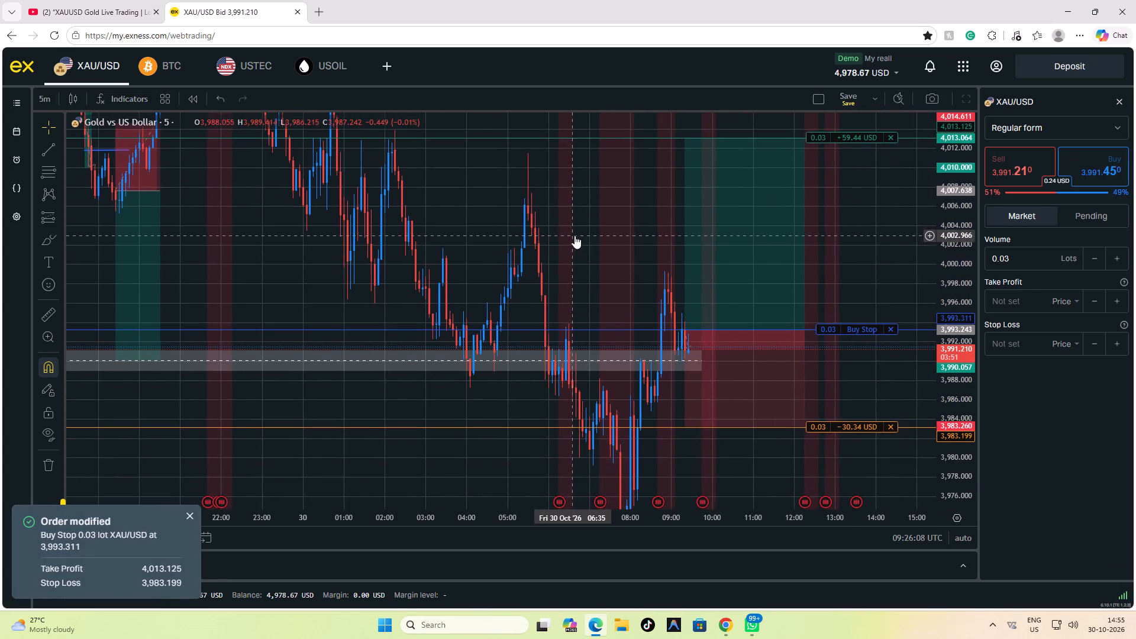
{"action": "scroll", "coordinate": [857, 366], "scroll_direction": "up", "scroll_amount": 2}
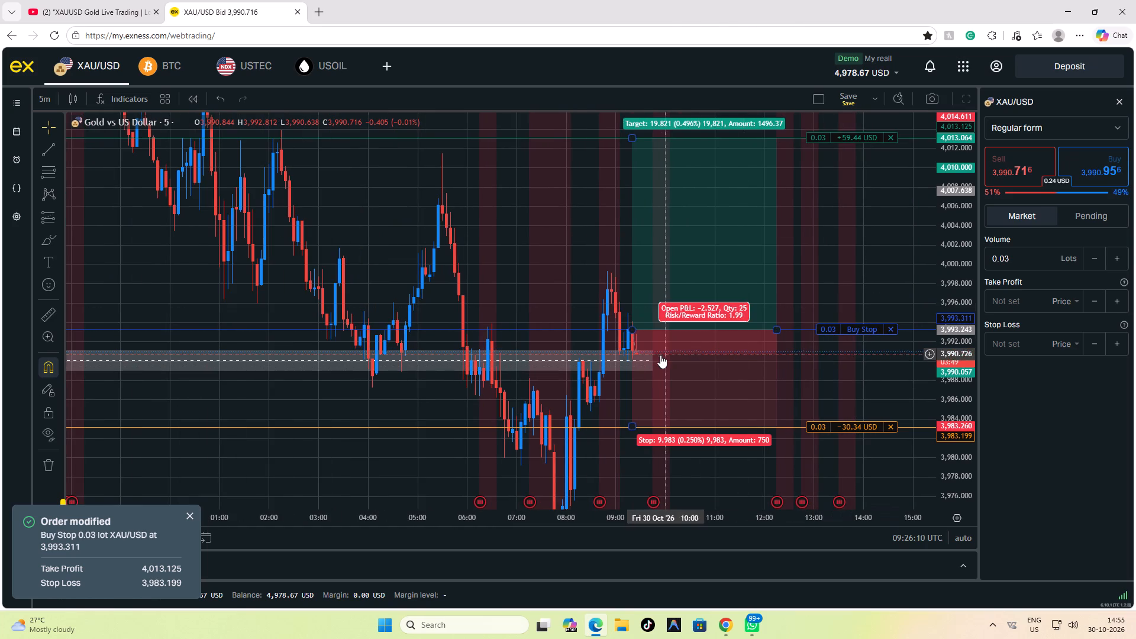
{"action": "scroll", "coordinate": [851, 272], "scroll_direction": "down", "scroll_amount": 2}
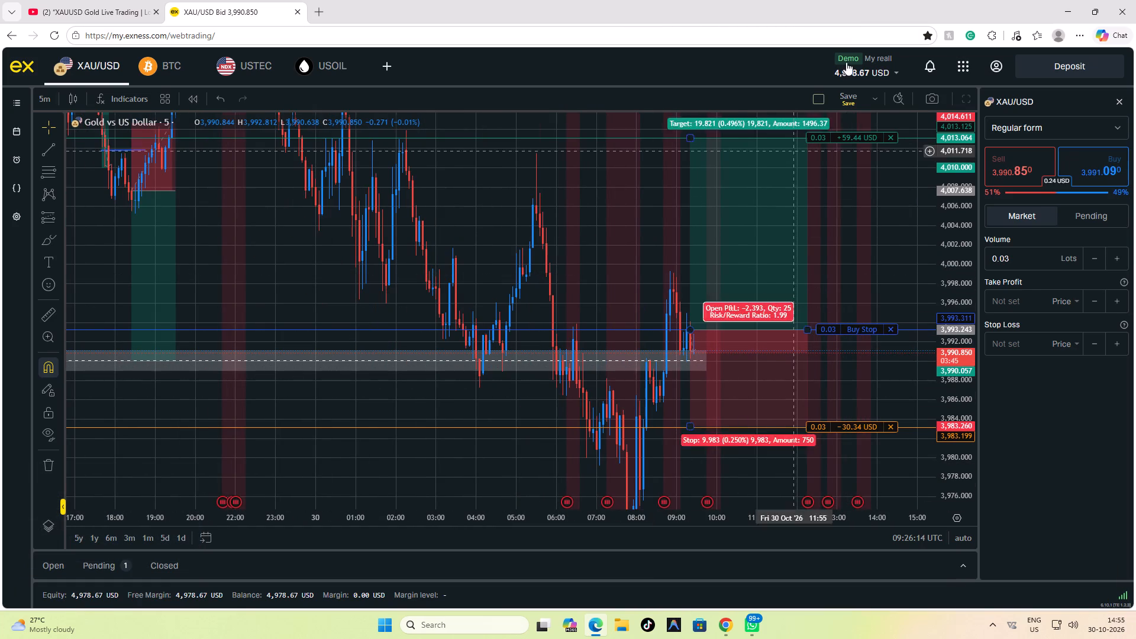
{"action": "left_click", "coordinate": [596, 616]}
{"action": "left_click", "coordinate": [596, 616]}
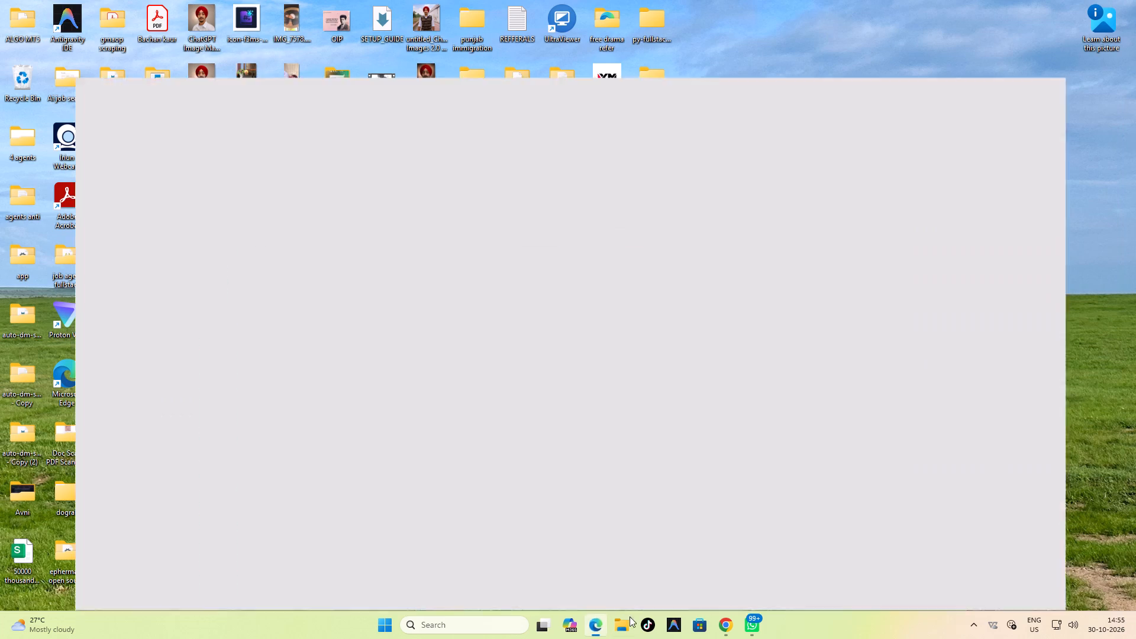
Switch to FundingPips in Chrome and review the open positions and the XAUUSD and BTCUSD charts around their order levels.
{"action": "left_click", "coordinate": [717, 618]}
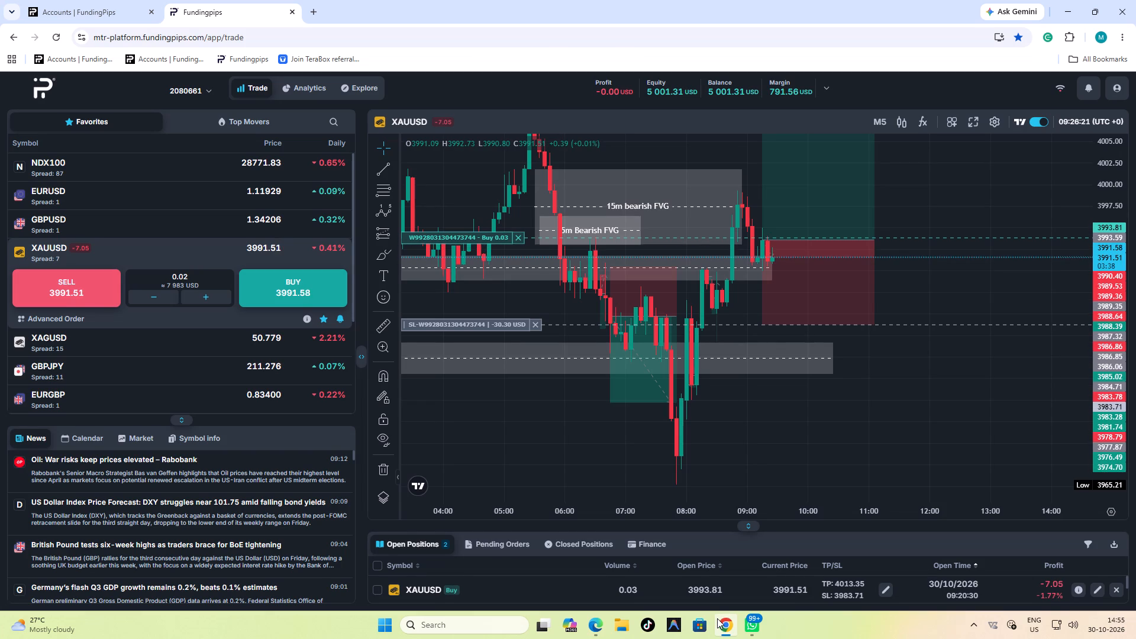
{"action": "scroll", "coordinate": [901, 305], "scroll_direction": "up", "scroll_amount": 1}
{"action": "left_click_drag", "start_coordinate": [919, 277], "coordinate": [918, 321]}
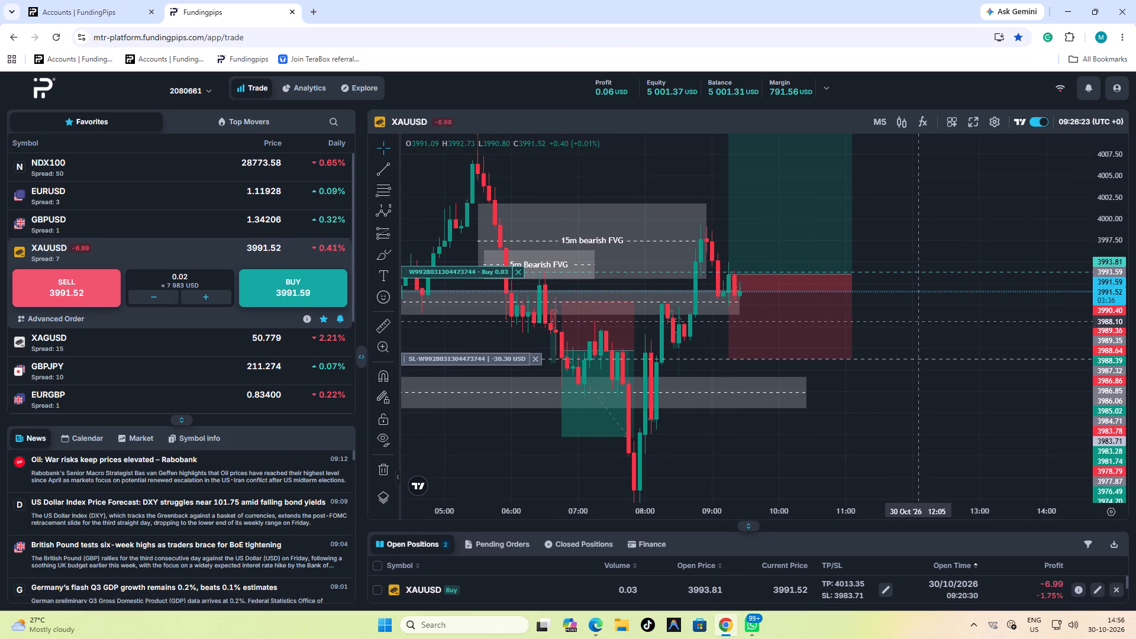
{"action": "left_click_drag", "start_coordinate": [747, 528], "coordinate": [751, 440]}
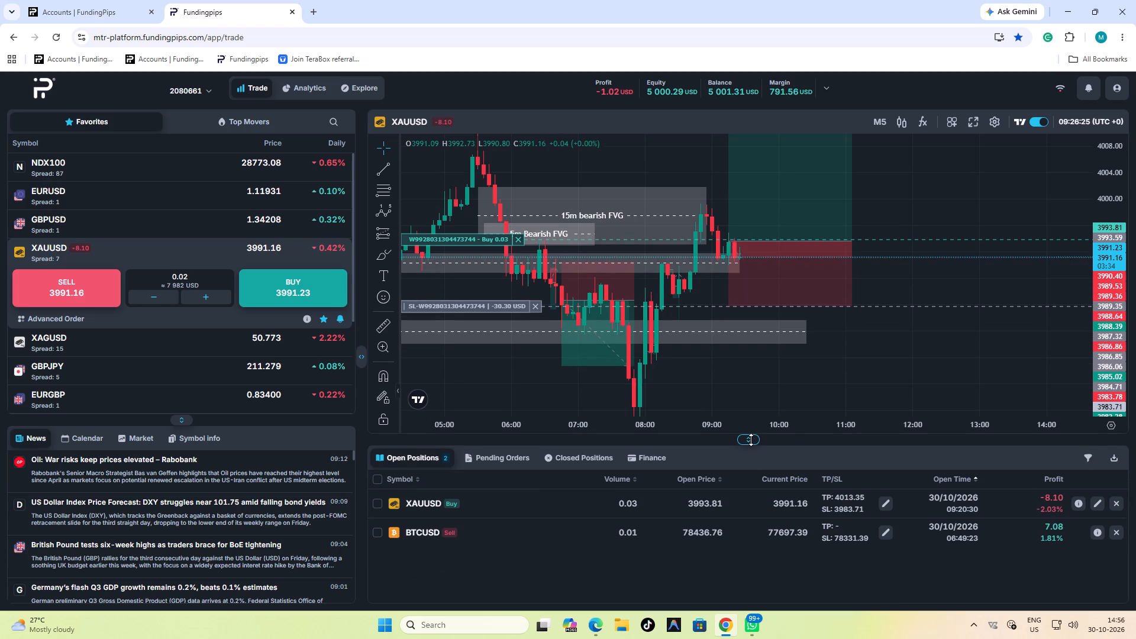
{"action": "left_click_drag", "start_coordinate": [751, 440], "coordinate": [742, 535]}
{"action": "scroll", "coordinate": [846, 422], "scroll_direction": "up", "scroll_amount": 1}
{"action": "left_click_drag", "start_coordinate": [843, 422], "coordinate": [841, 447]}
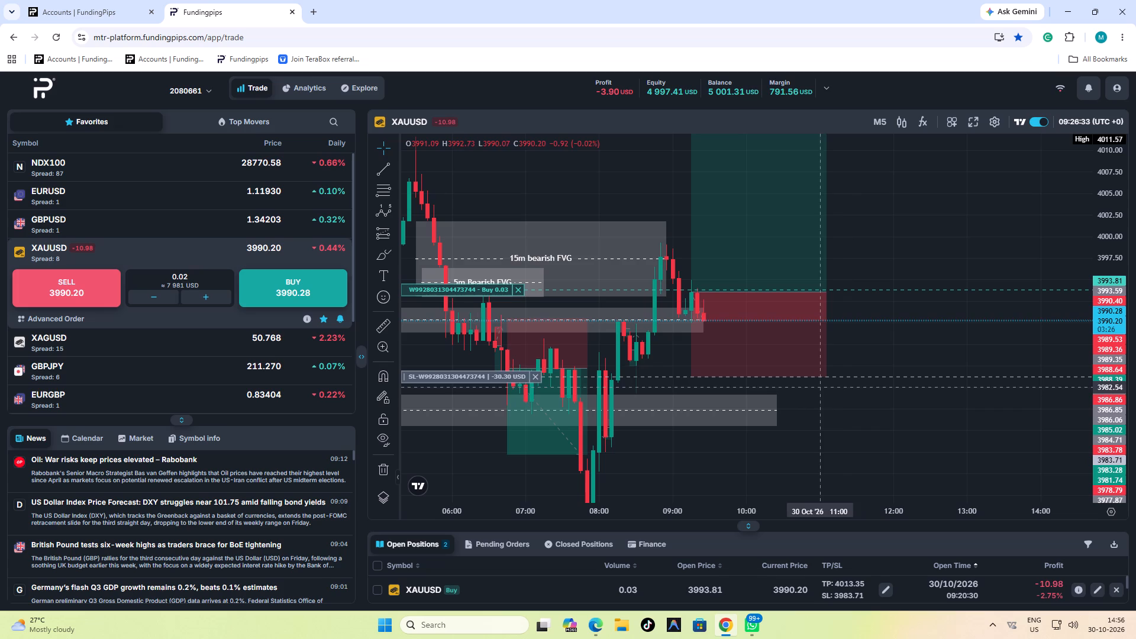
{"action": "scroll", "coordinate": [82, 380], "scroll_direction": "down", "scroll_amount": 2}
{"action": "left_click", "coordinate": [91, 312]}
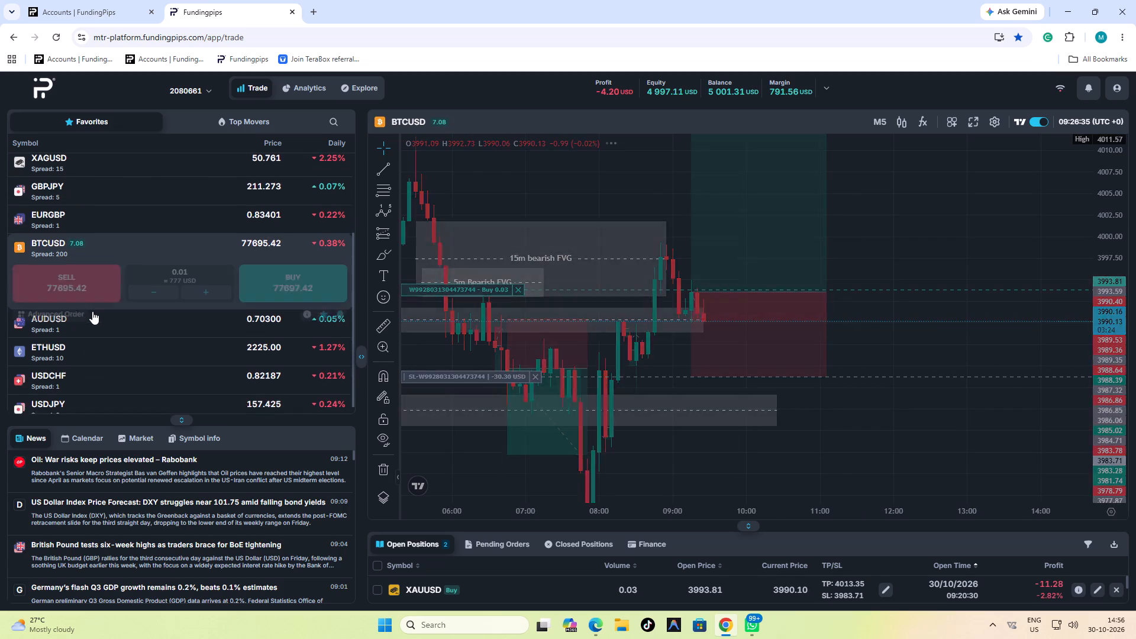
{"action": "left_click_drag", "start_coordinate": [855, 386], "coordinate": [869, 299]}
{"action": "scroll", "coordinate": [873, 298], "scroll_direction": "down", "scroll_amount": 2}
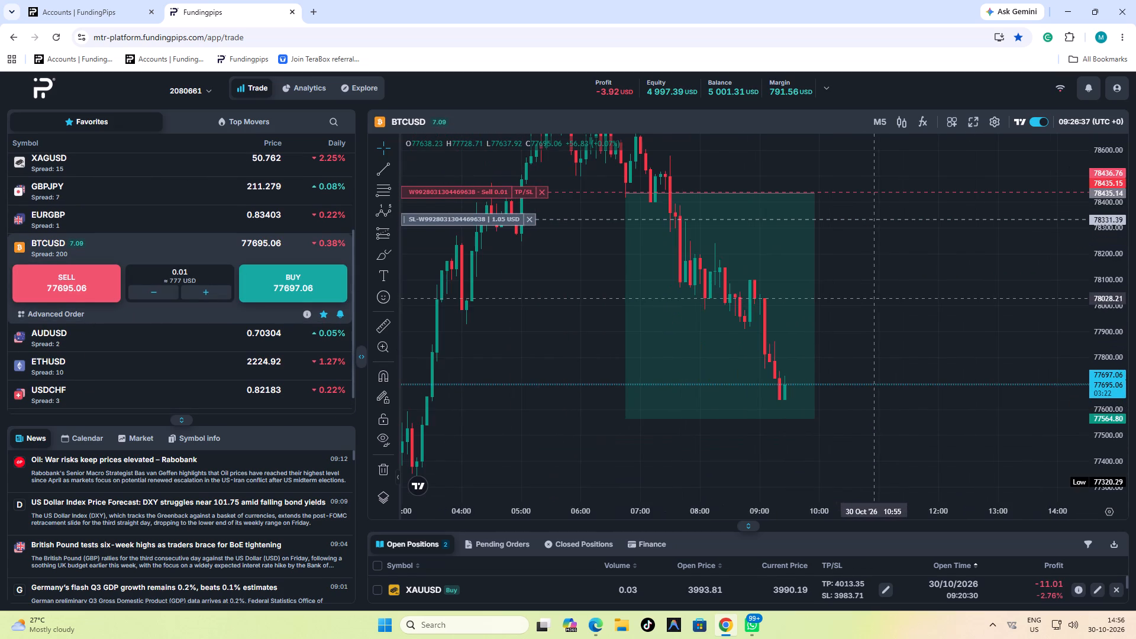
{"action": "scroll", "coordinate": [899, 337], "scroll_direction": "down", "scroll_amount": 3}
{"action": "scroll", "coordinate": [140, 217], "scroll_direction": "up", "scroll_amount": 2}
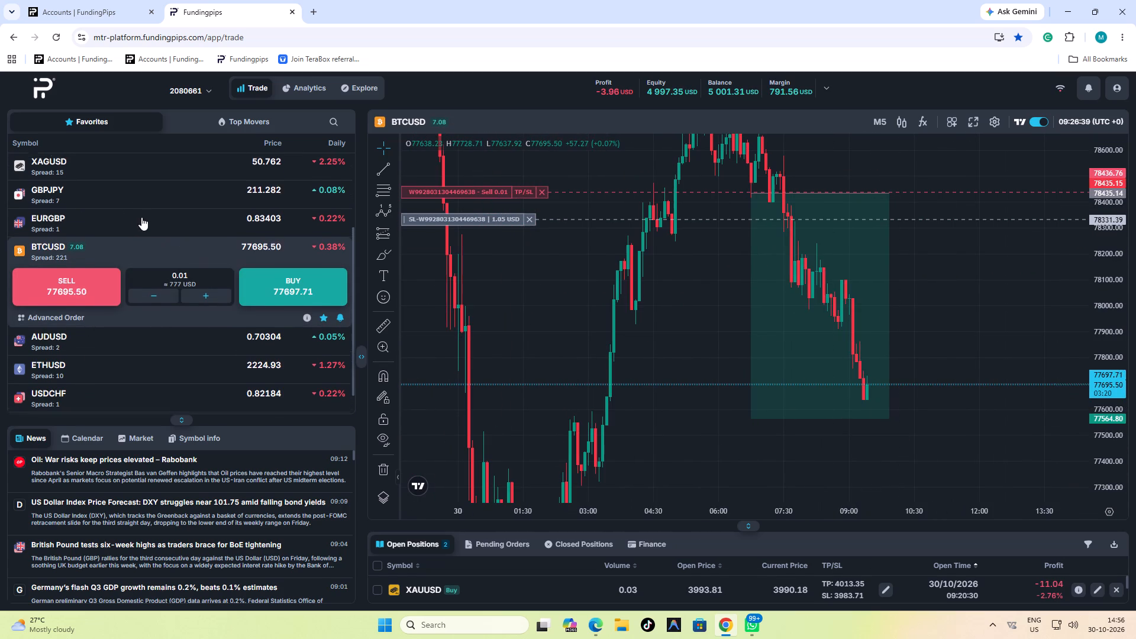
{"action": "left_click", "coordinate": [84, 258]}
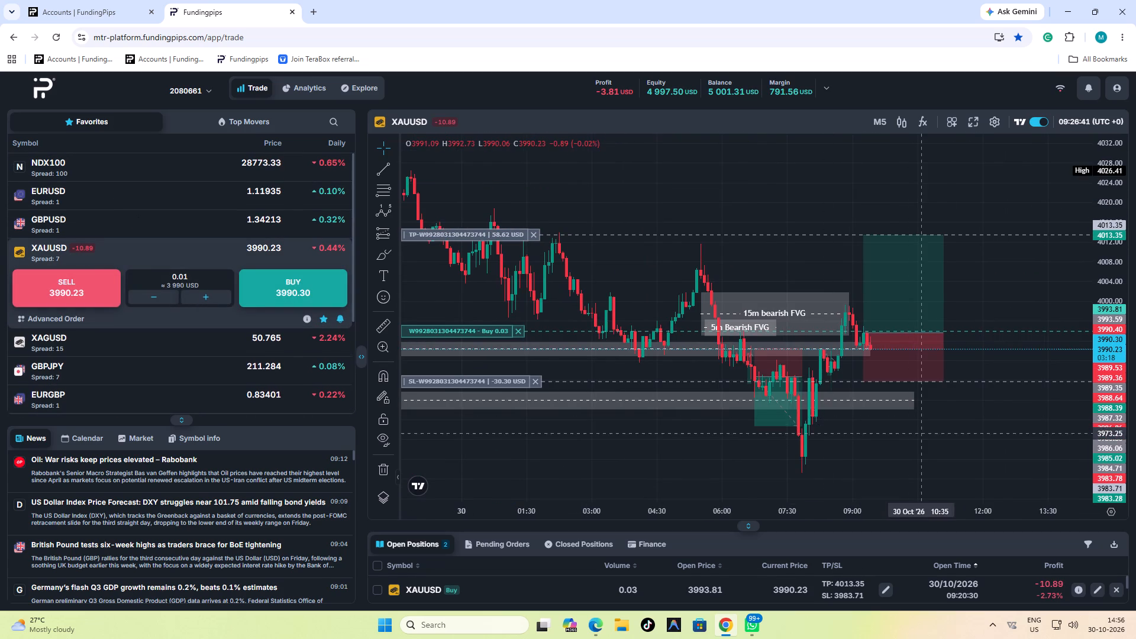
{"action": "scroll", "coordinate": [922, 435], "scroll_direction": "up", "scroll_amount": 3}
{"action": "left_click_drag", "start_coordinate": [1096, 413], "coordinate": [1114, 248]}
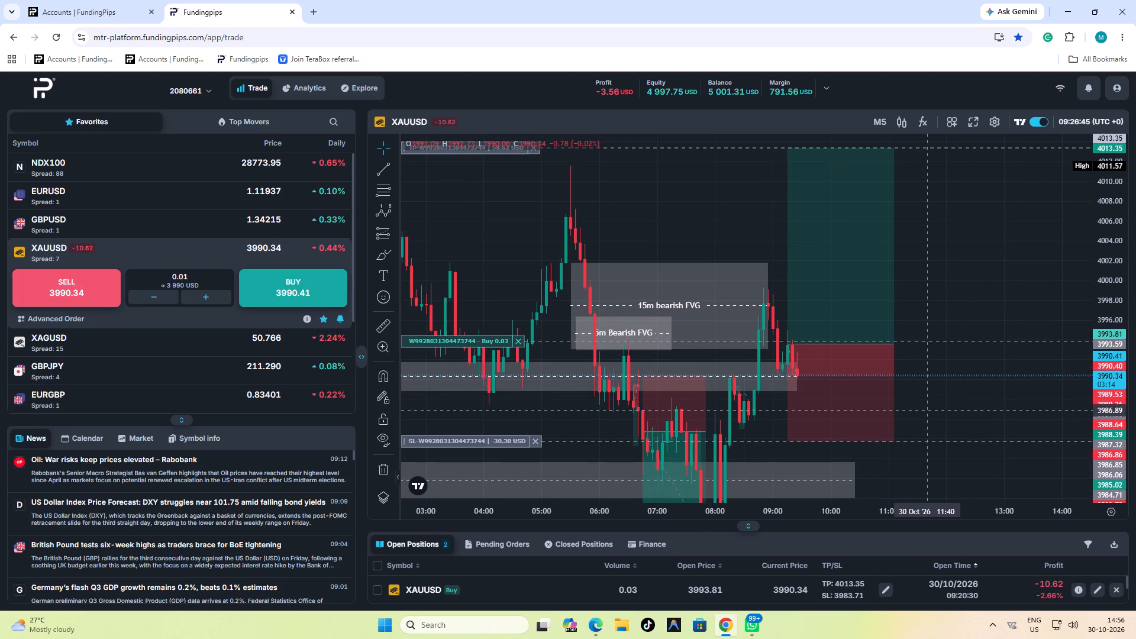
Close the Chrome window with FundingPips and the Microsoft Edge window with Exness.
{"action": "left_click", "coordinate": [1112, 8]}
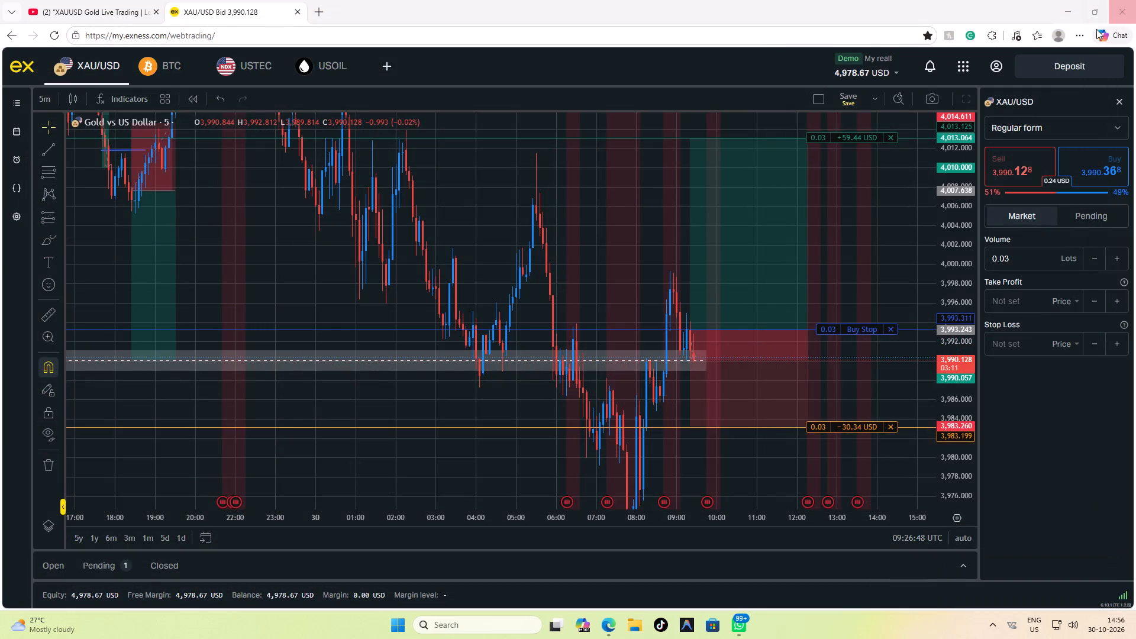
{"action": "left_click", "coordinate": [1115, 12]}
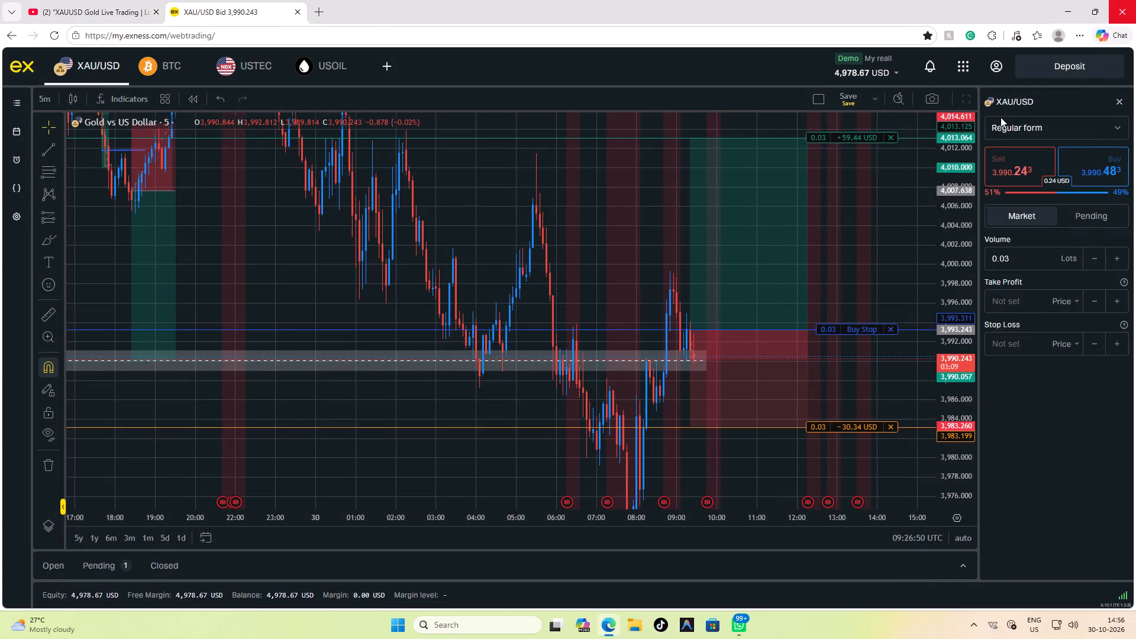
Bring up the Windows Start button's quick-access system options on the desktop.
{"action": "right_click", "coordinate": [393, 626]}
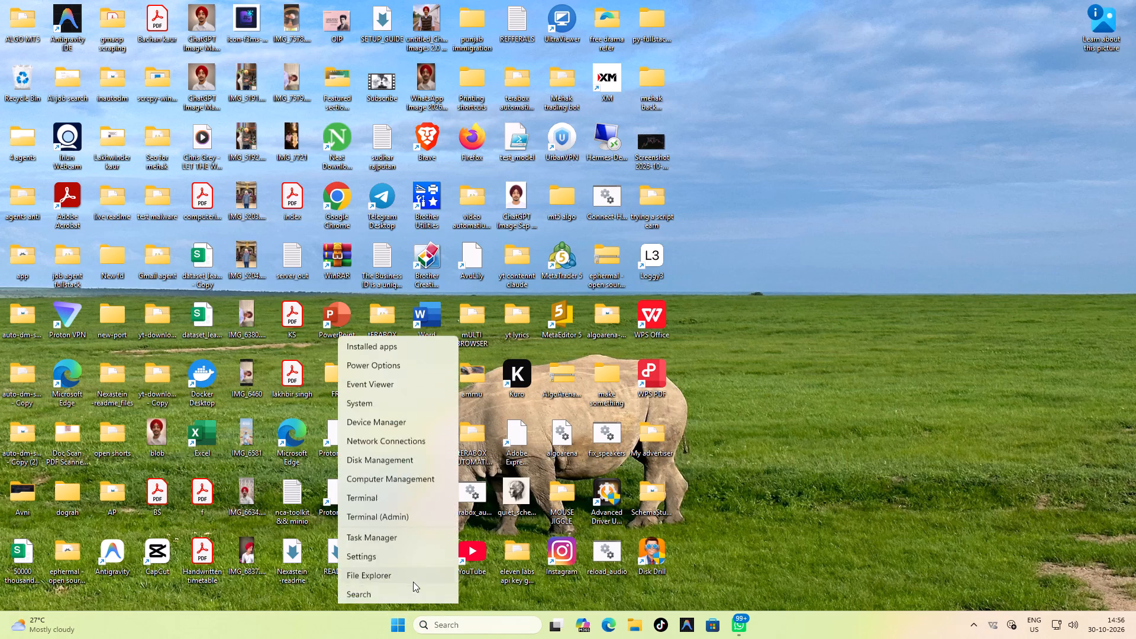